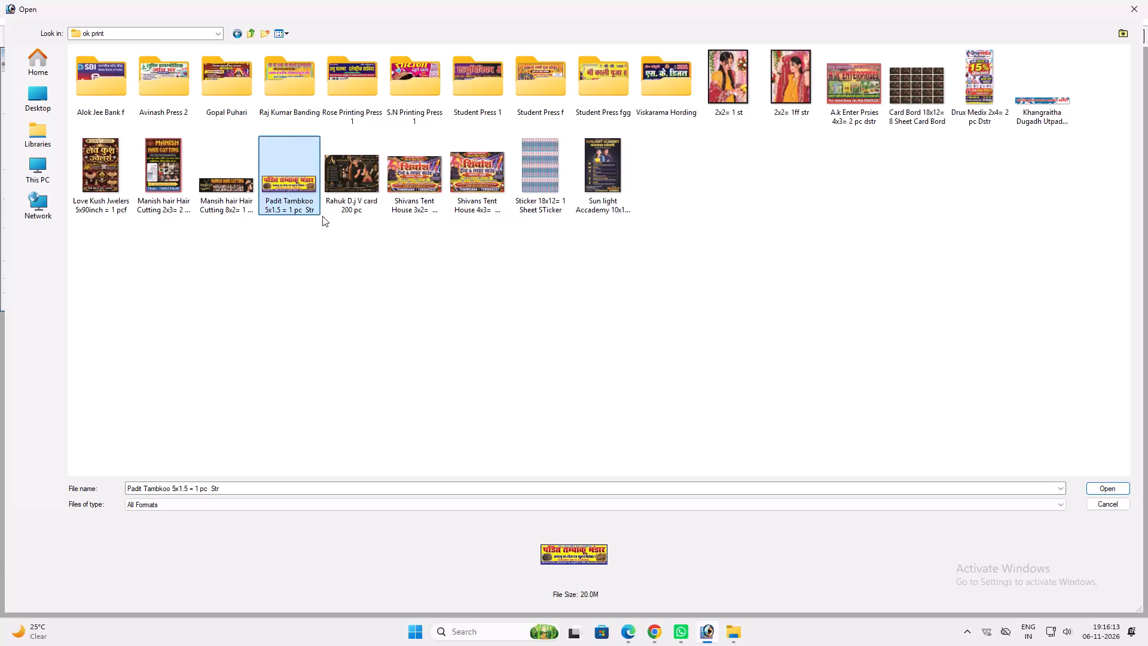
Go up from ok print to the 06.11.2026 folder and select the portrait résumé-style document for opening.
{"action": "left_click", "coordinate": [252, 29]}
{"action": "left_click", "coordinate": [308, 208]}
{"action": "left_click", "coordinate": [239, 93]}
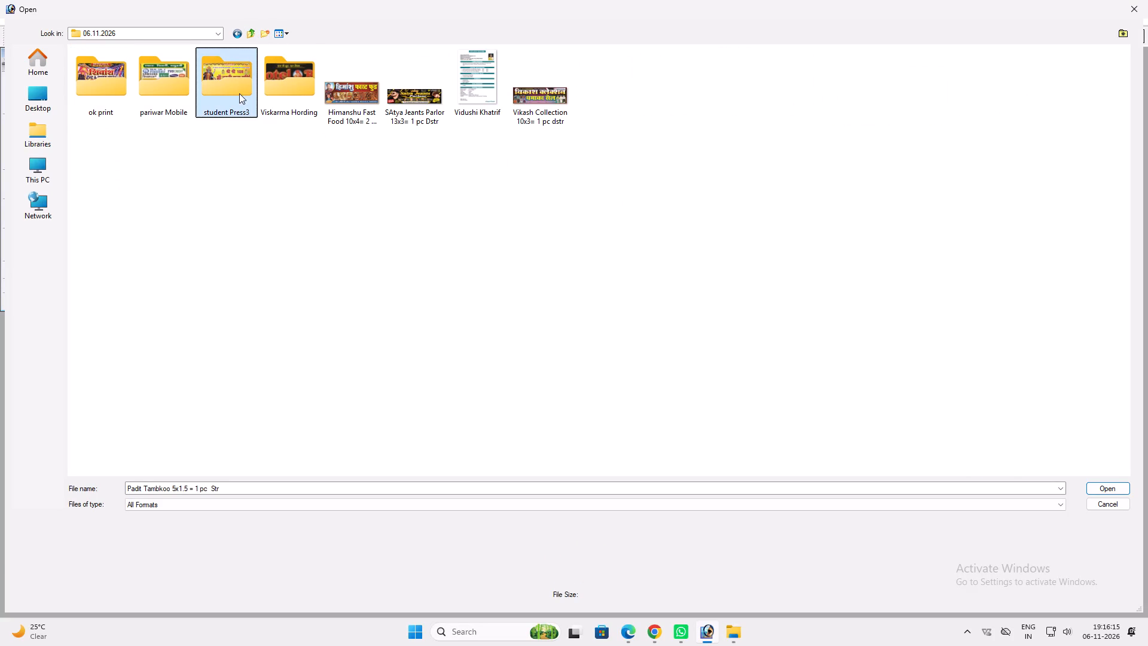
{"action": "left_click", "coordinate": [175, 100]}
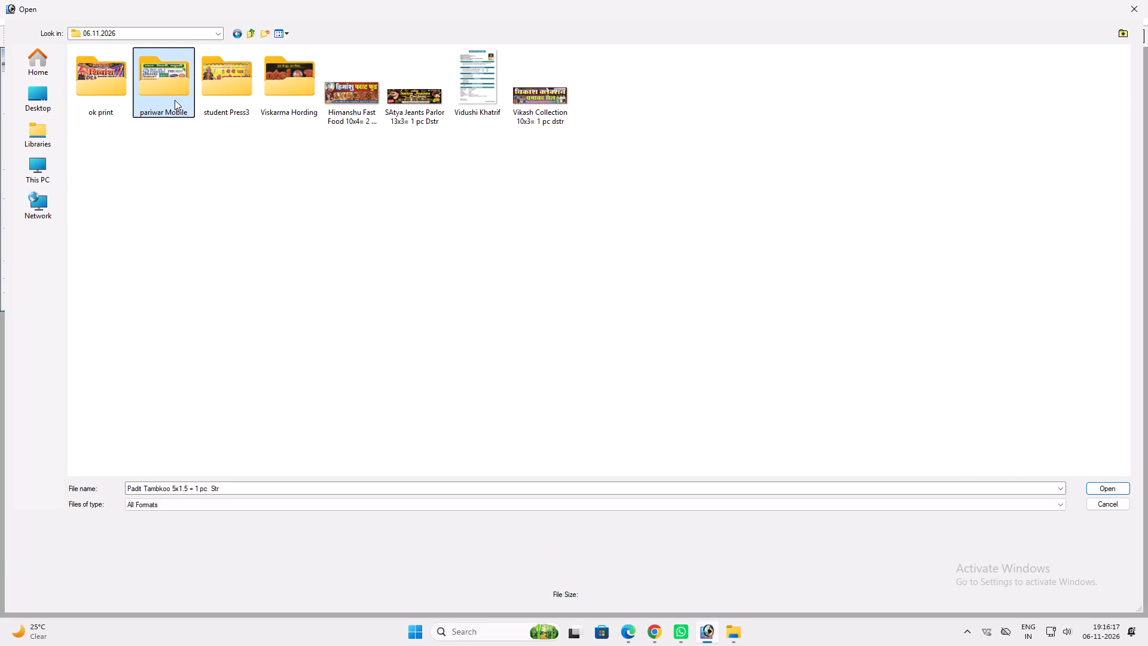
{"action": "left_click", "coordinate": [224, 86]}
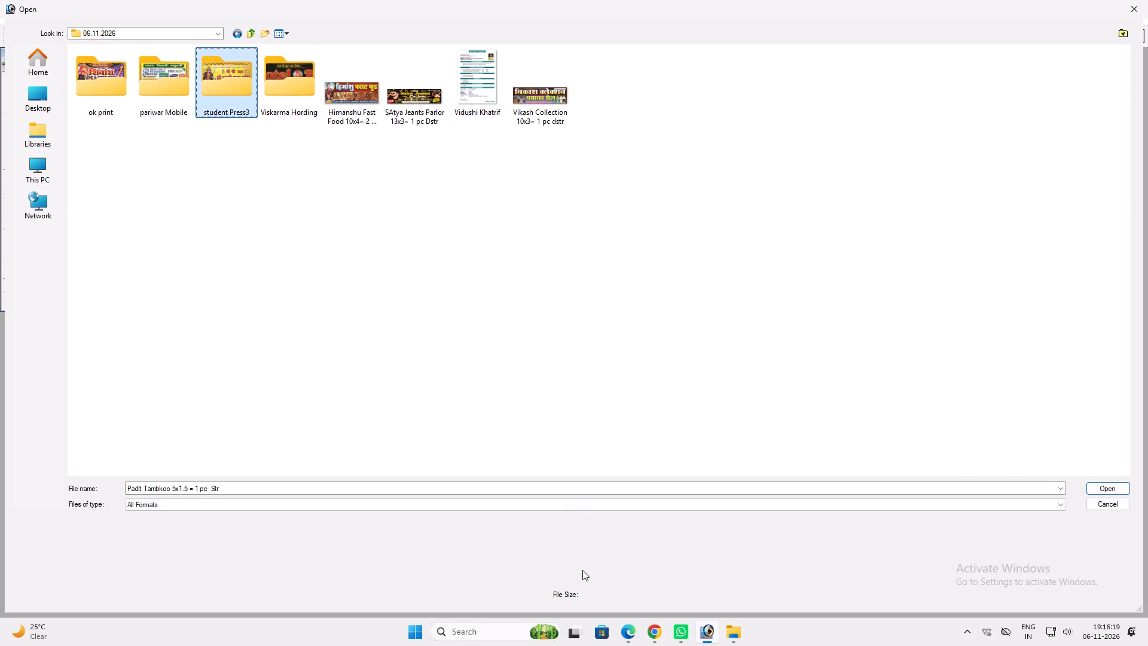
{"action": "left_click", "coordinate": [405, 289]}
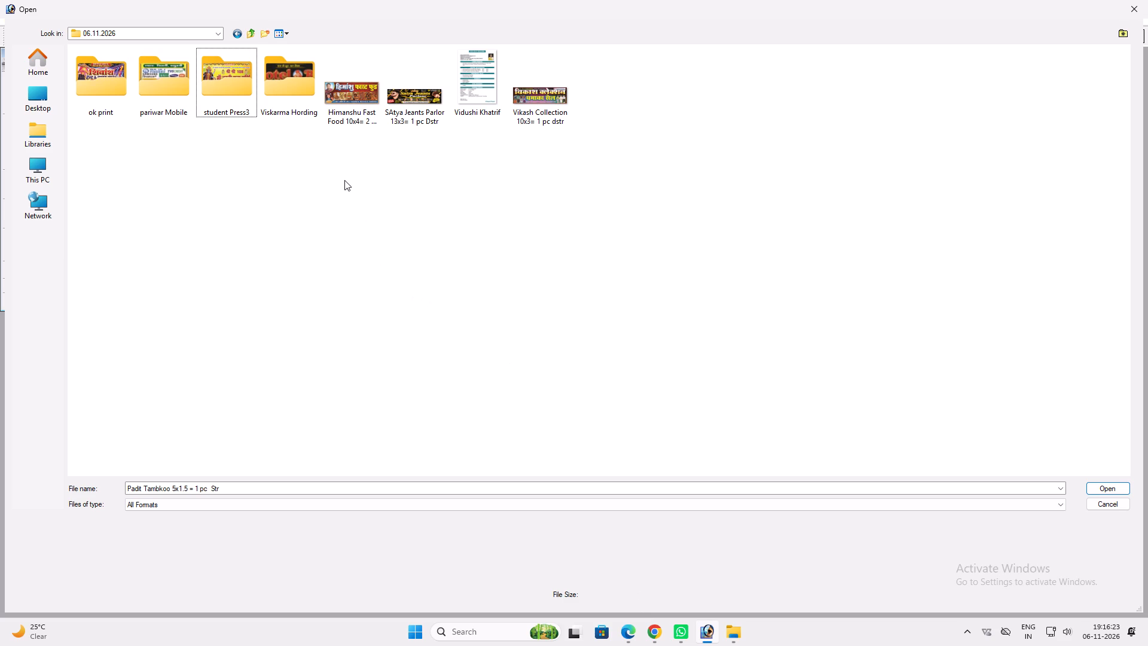
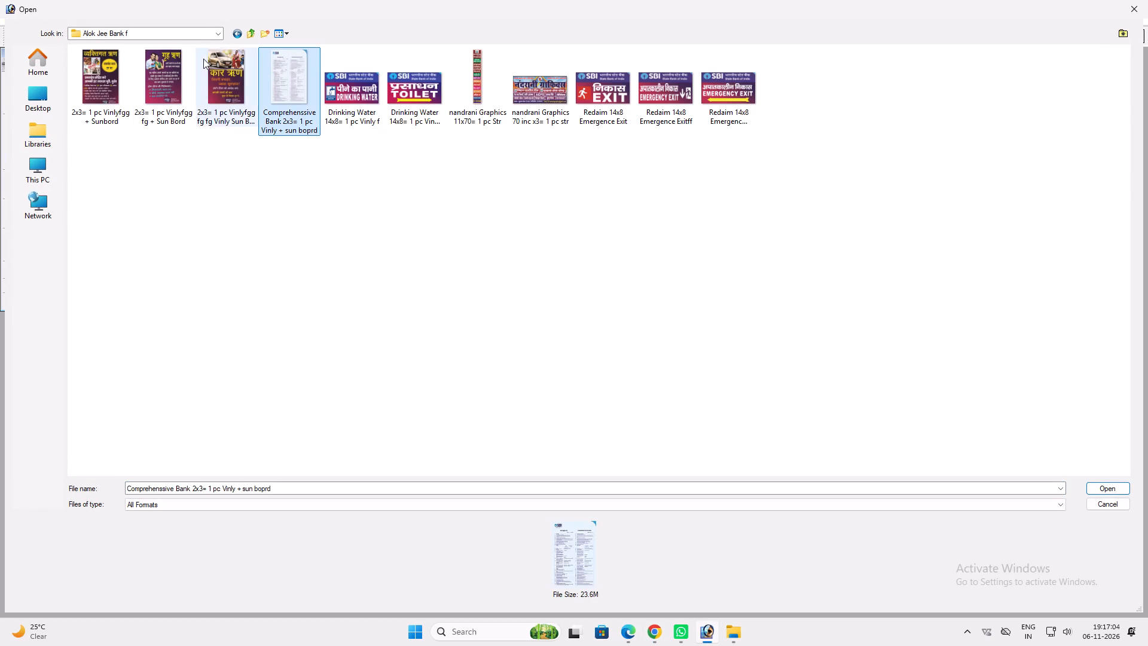
{"action": "double_click", "coordinate": [124, 62]}
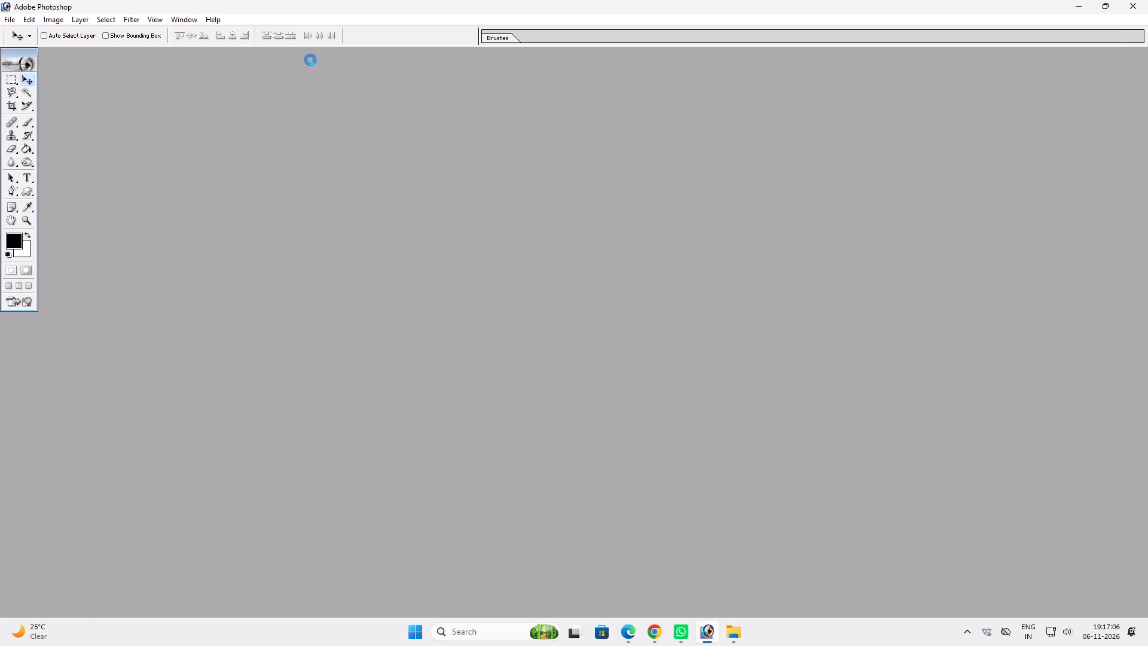
{"action": "key", "text": "ctrl+w"}
Examine the previews of the loan poster, SBI signs and nandrani Graphics strip in the Alok Jee Bank f folder.
{"action": "double_click", "coordinate": [367, 164], "text": "ctrl"}
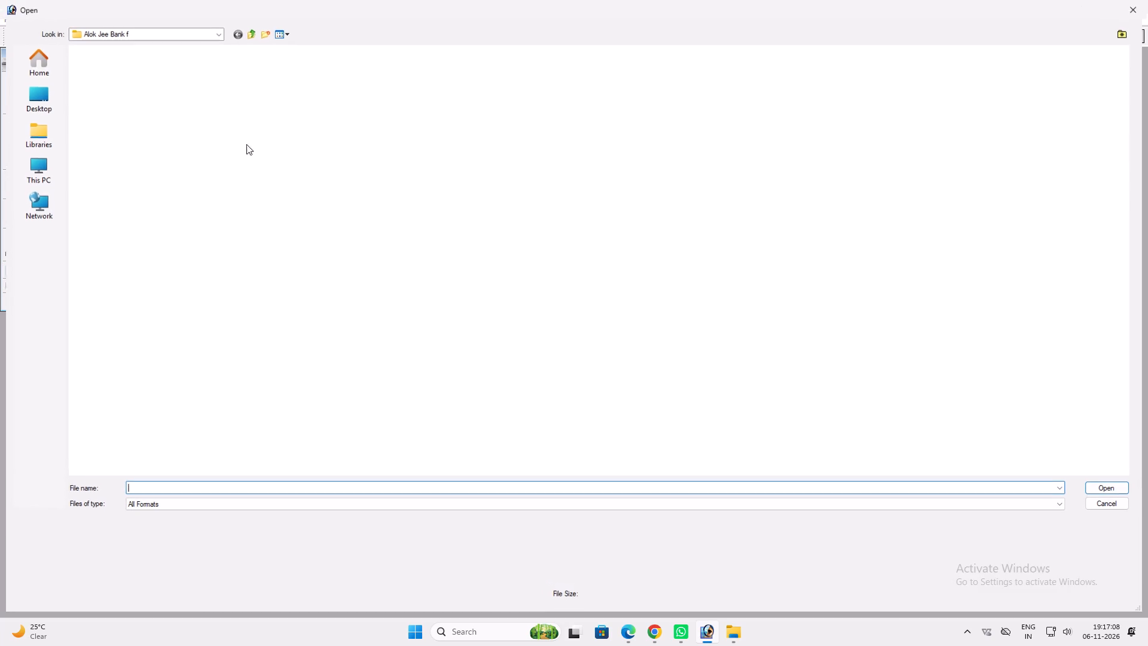
{"action": "left_click", "coordinate": [107, 94]}
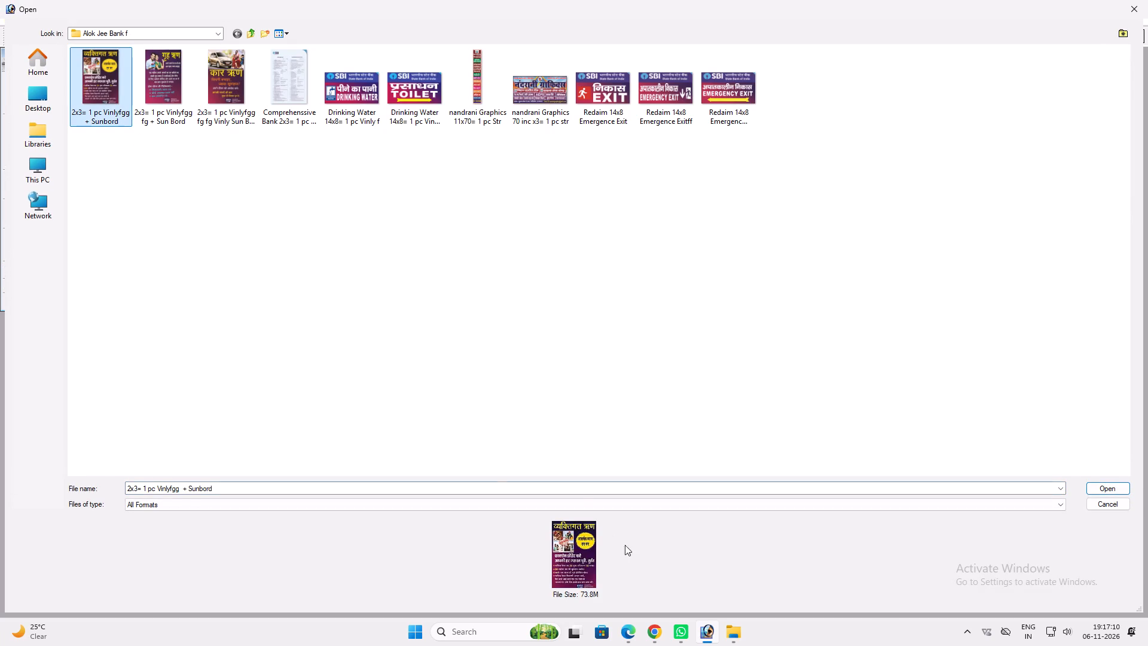
{"action": "left_click", "coordinate": [651, 636]}
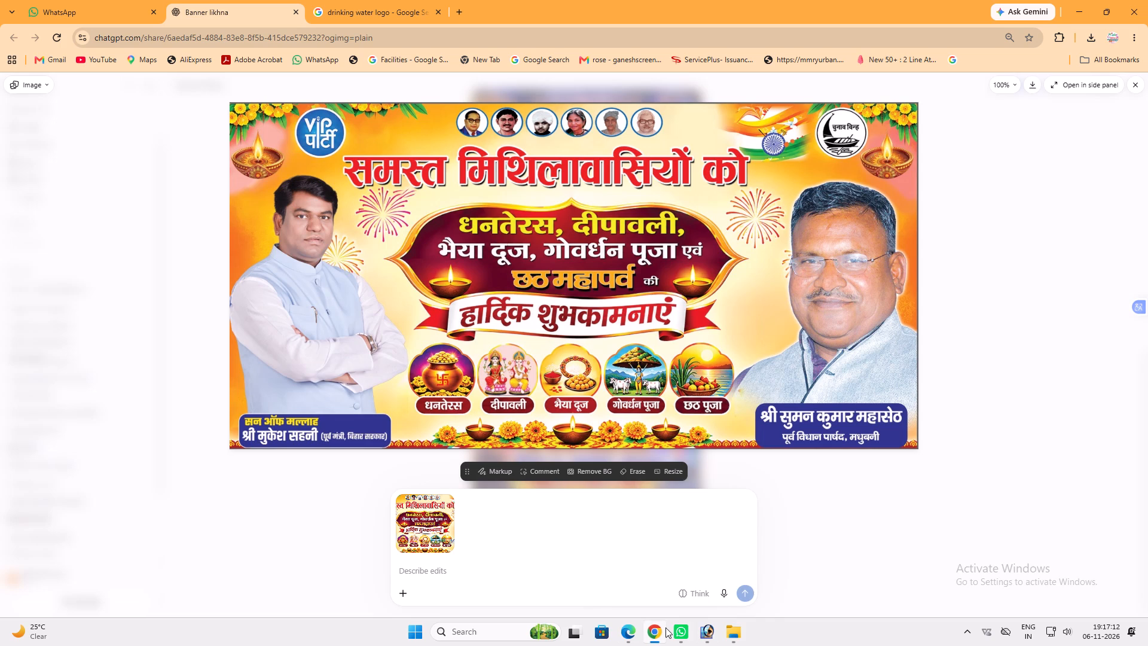
{"action": "left_click", "coordinate": [704, 629]}
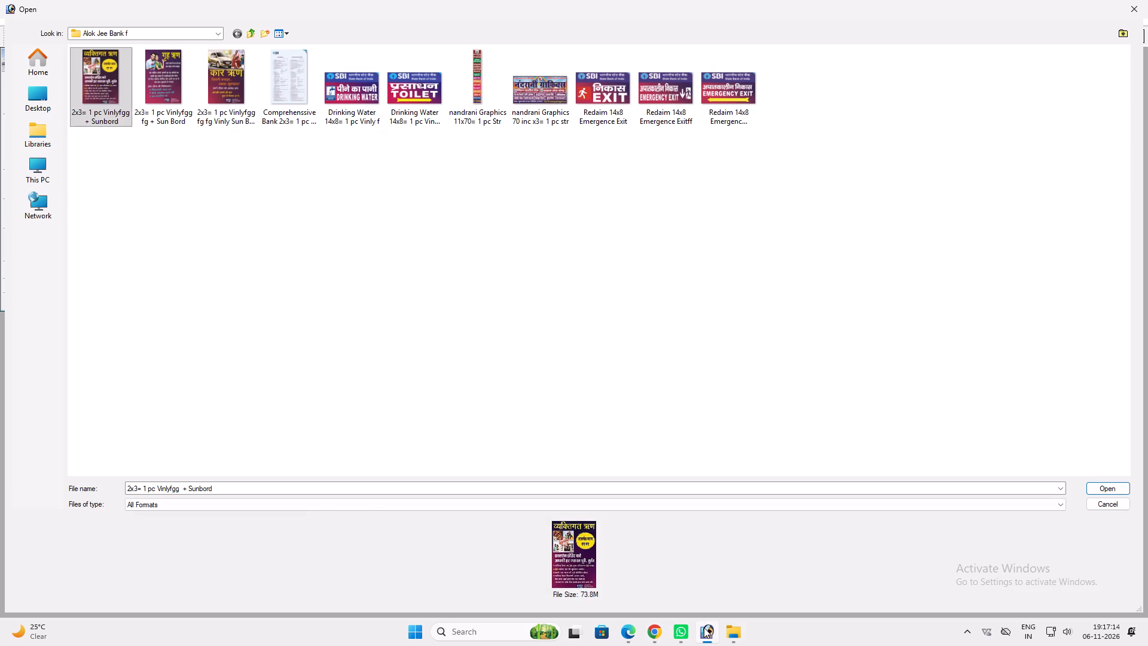
{"action": "left_click", "coordinate": [268, 224]}
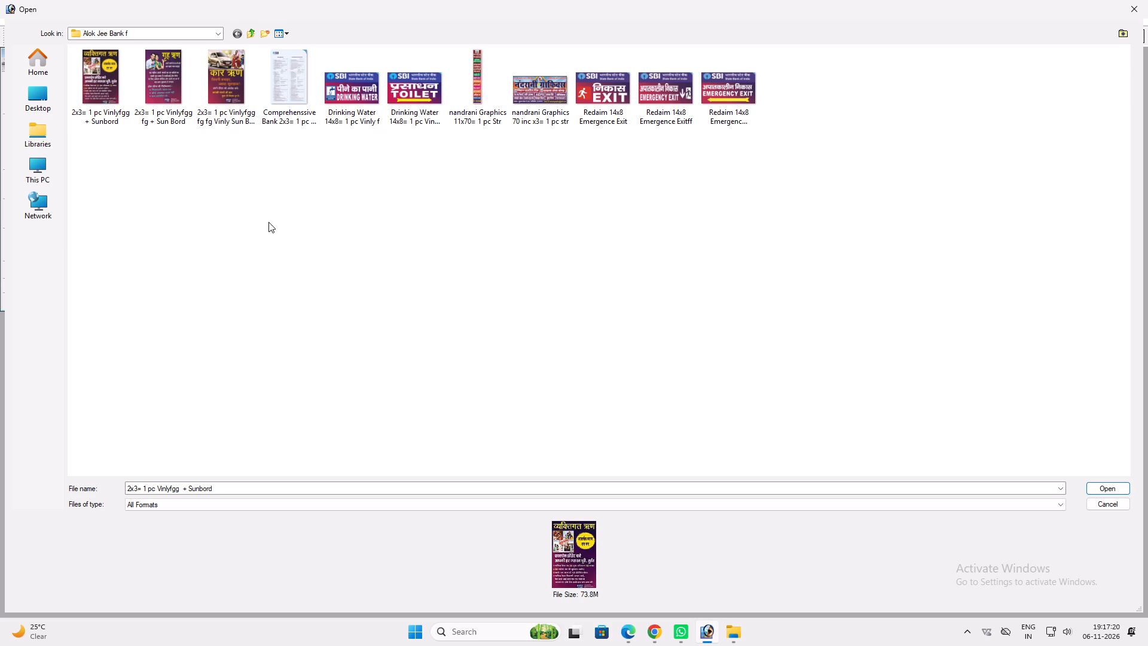
{"action": "left_click", "coordinate": [341, 89]}
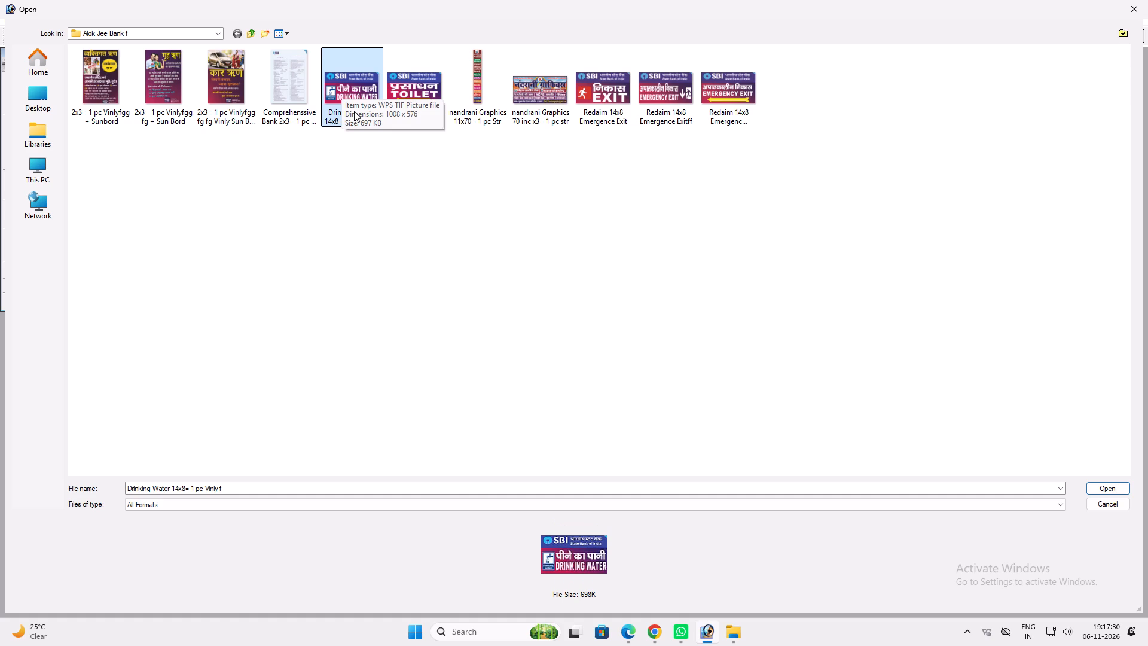
{"action": "left_click", "coordinate": [490, 100]}
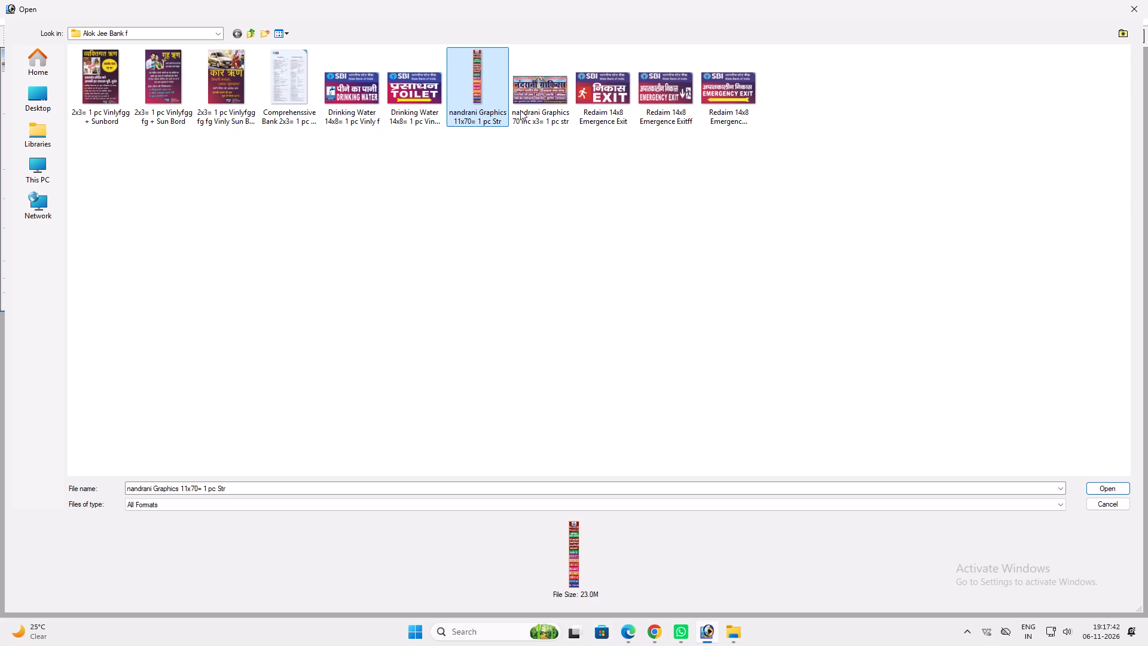
{"action": "left_click", "coordinate": [637, 82]}
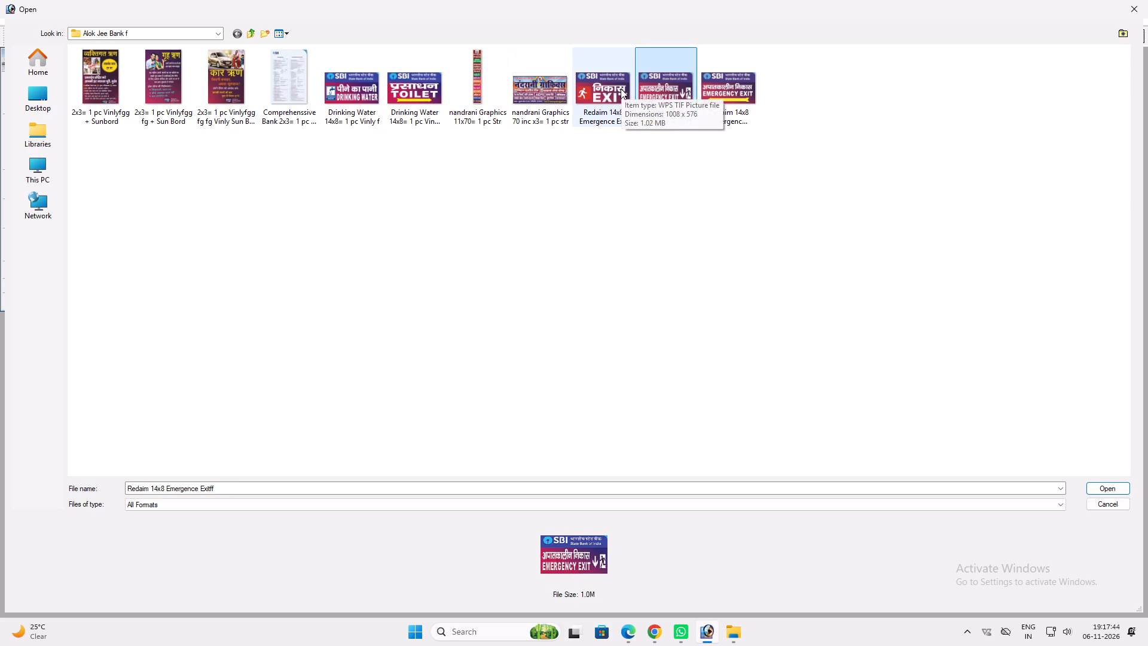
{"action": "left_click", "coordinate": [613, 96]}
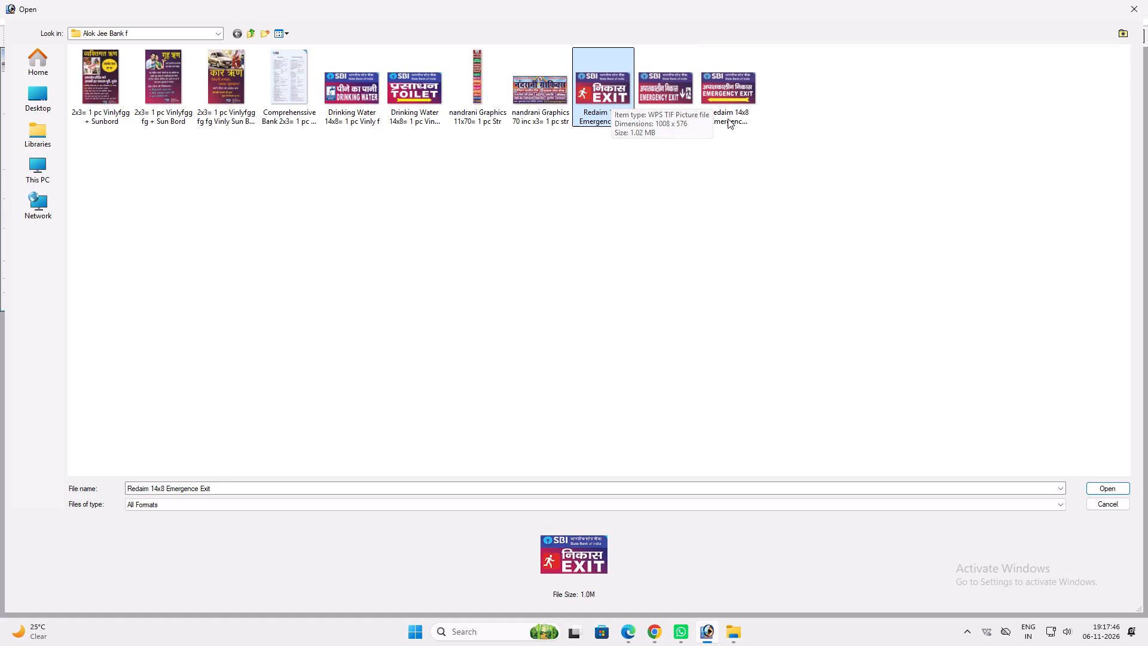
{"action": "left_click", "coordinate": [728, 118]}
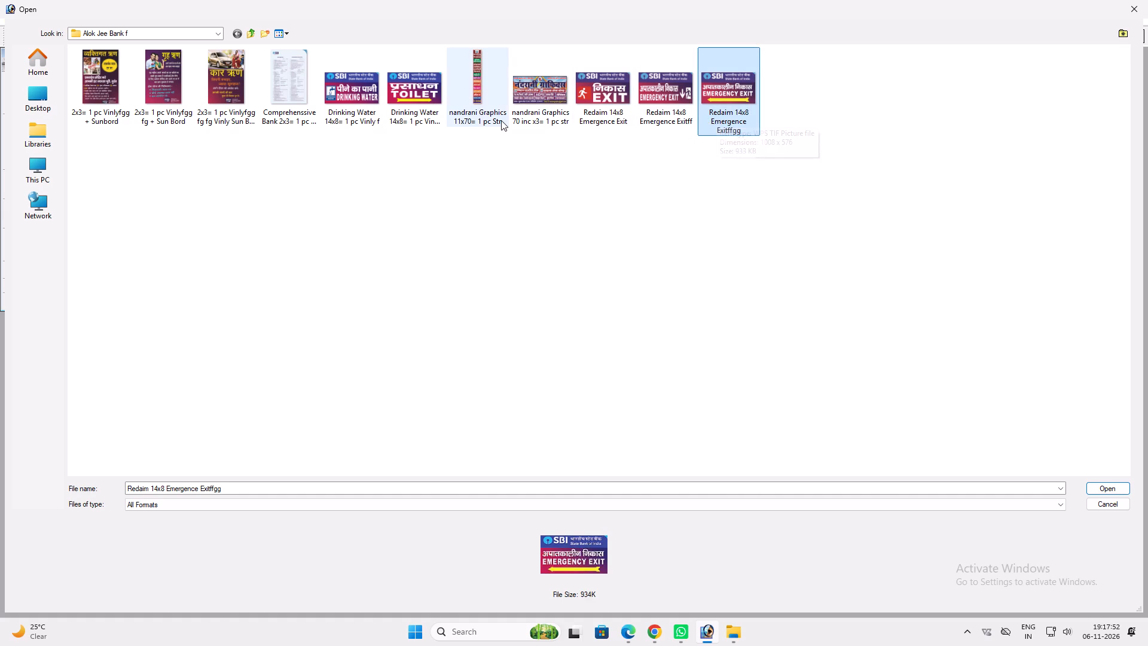
{"action": "left_click", "coordinate": [452, 106]}
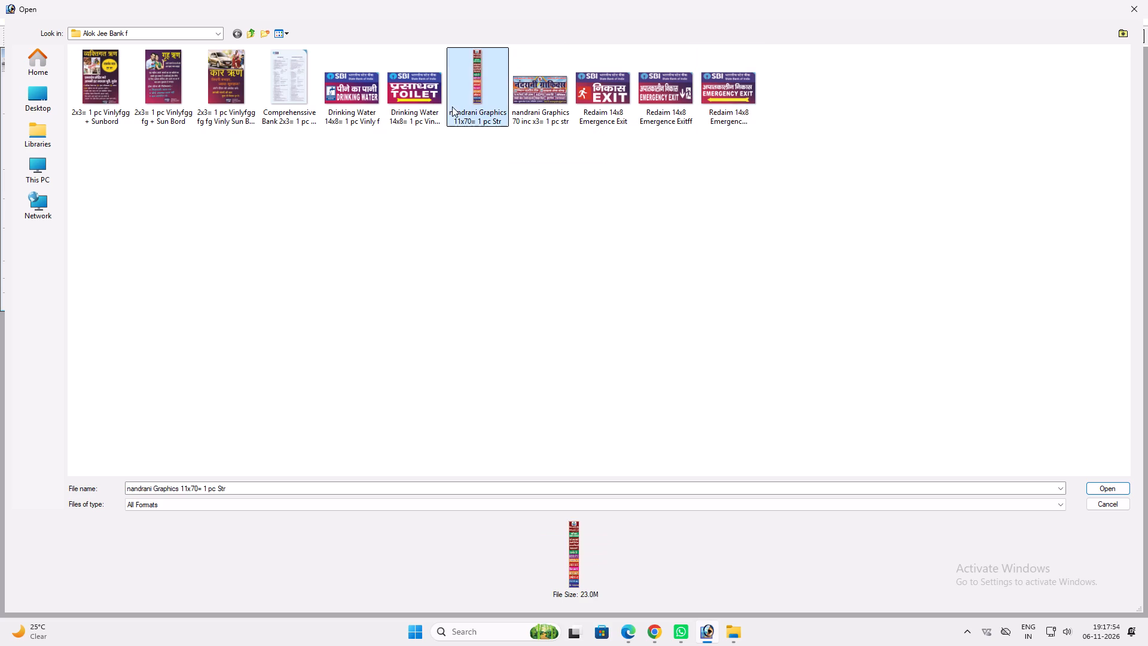
Open the SBI Toilet sign file, "Drinking Water 14x8= 1 pc Vinly ffffs".
{"action": "left_click", "coordinate": [402, 113]}
{"action": "key", "text": "Return"}
{"action": "key", "text": "Return"}
{"action": "key", "text": "Return"}
{"action": "key", "text": "Return"}
{"action": "key", "text": "Return"}
{"action": "key", "text": "Return"}
{"action": "key", "text": "Return"}
{"action": "key", "text": "Return"}
{"action": "key", "text": "Return"}
{"action": "key", "text": "Return"}
{"action": "key", "text": "Return"}
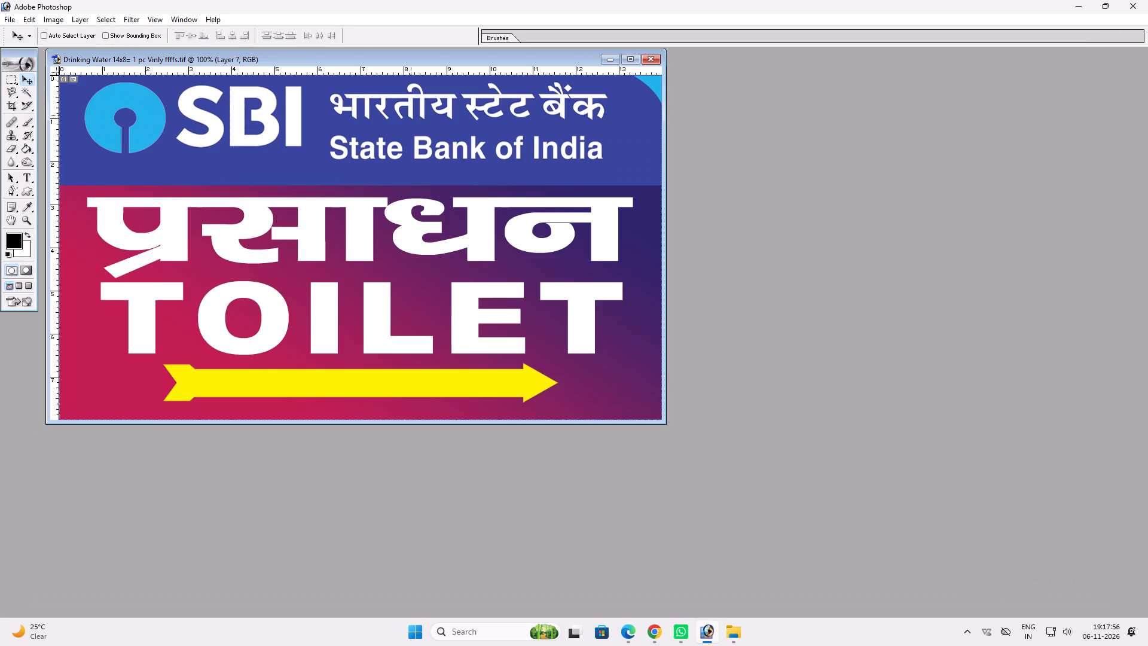
Convert the SBI Toilet sign to CMYK without flattening its layers, save it and close it.
{"action": "key", "text": "alt+i"}
{"action": "key", "text": "alt+m"}
{"action": "key", "text": "alt+c"}
{"action": "key", "text": "Right"}
{"action": "key", "text": "Right"}
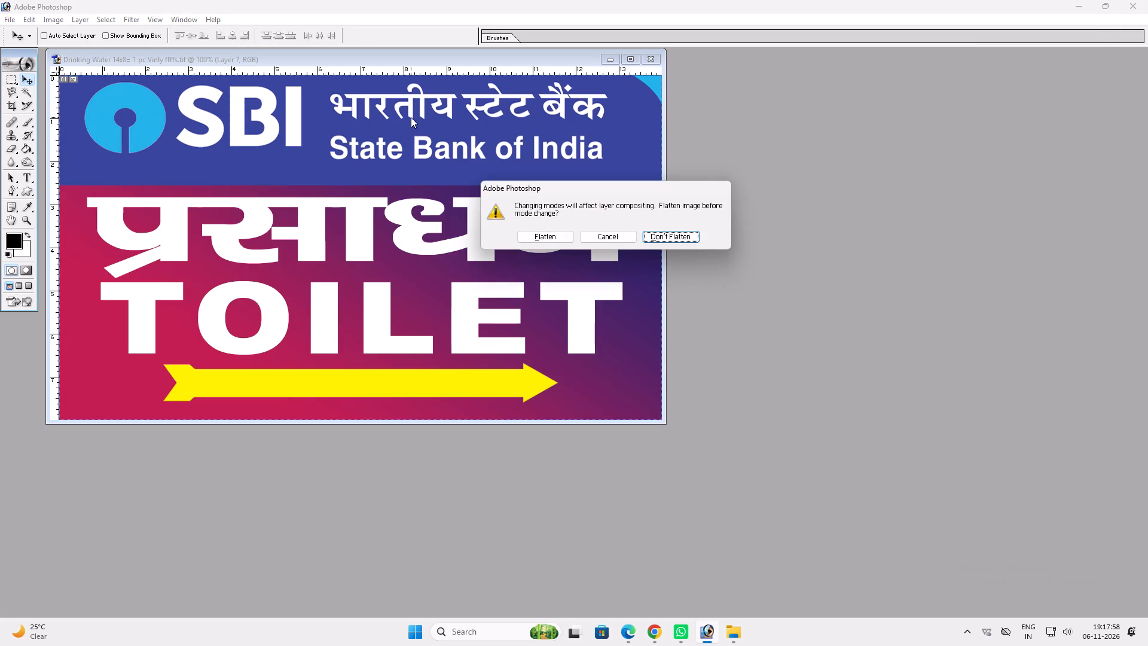
{"action": "key", "text": "ctrl+Return"}
{"action": "key", "text": "ctrl+s"}
{"action": "key", "text": "ctrl+w"}
Open "Drinking Water 14x8= 1 pc Vinly f", convert it to CMYK without flattening its layers, save it and close it.
{"action": "double_click", "coordinate": [411, 117]}
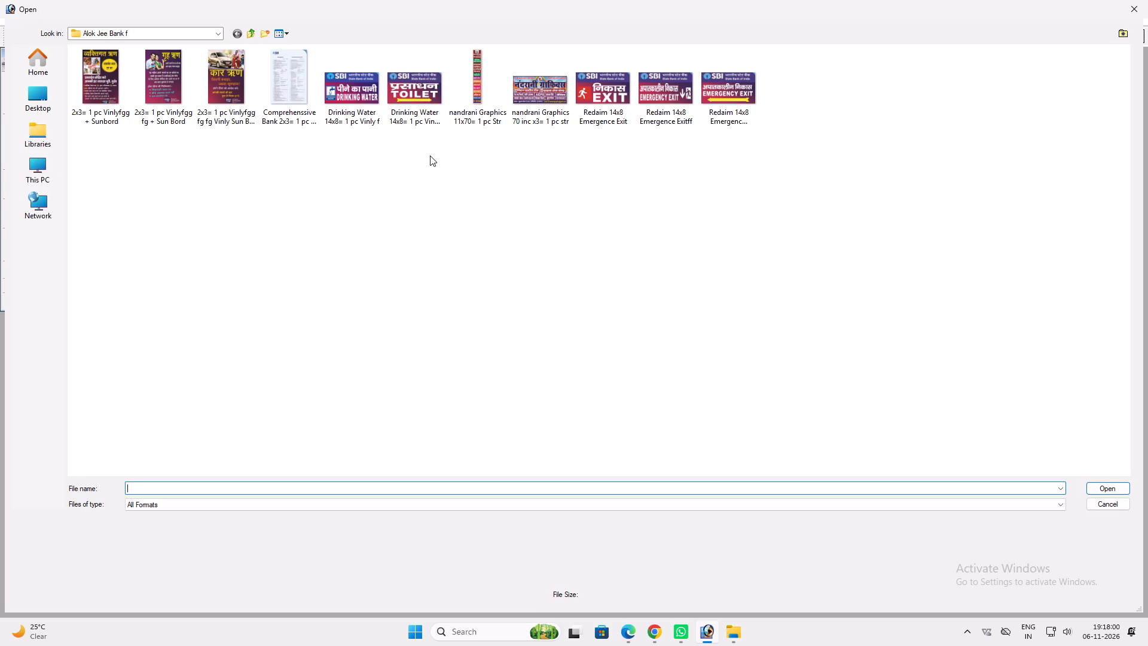
{"action": "left_click", "coordinate": [373, 100], "text": "ctrl"}
{"action": "key", "text": "Return"}
{"action": "key", "text": "alt+i"}
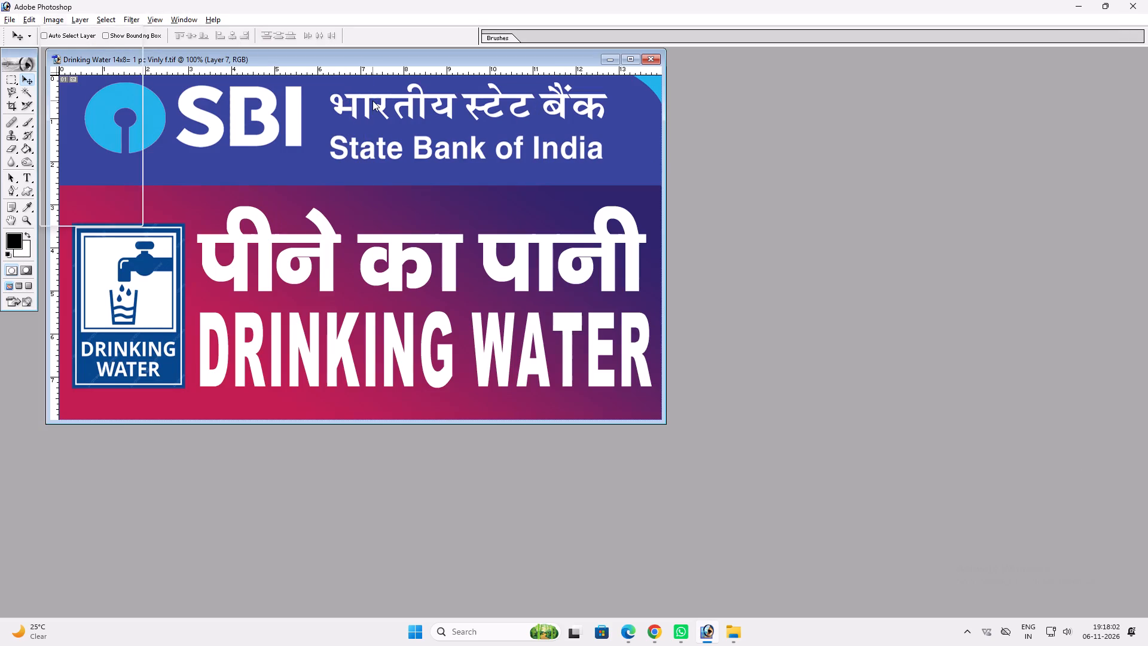
{"action": "key", "text": "alt+m"}
{"action": "key", "text": "alt+c"}
{"action": "key", "text": "Right"}
{"action": "key", "text": "Right"}
{"action": "key", "text": "Return"}
{"action": "key", "text": "ctrl+s"}
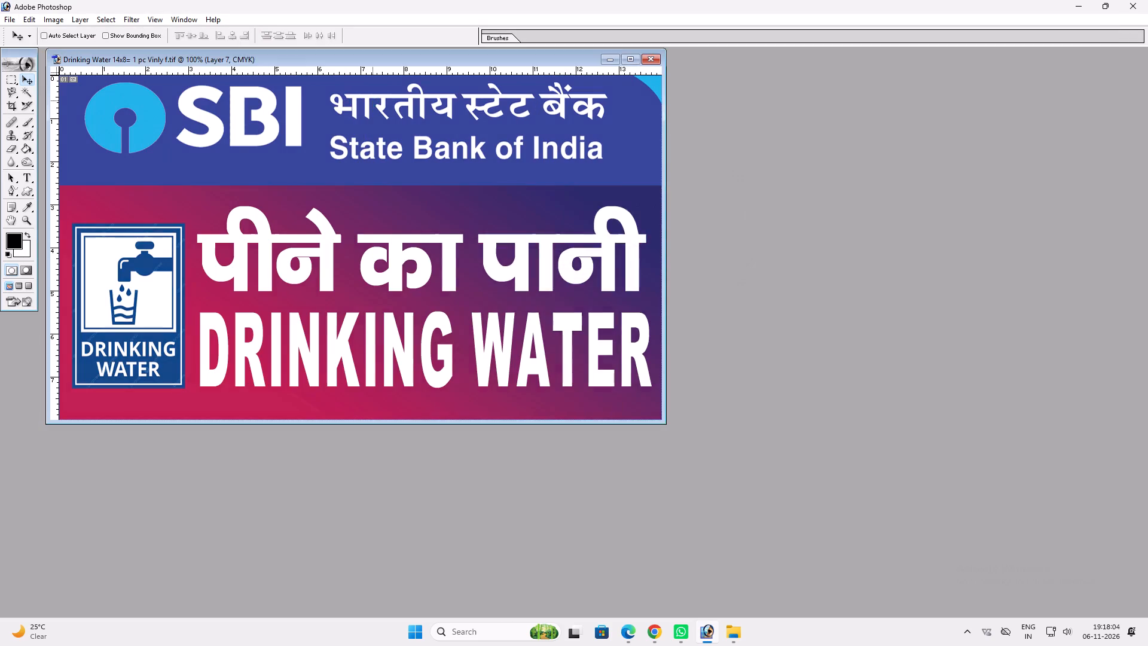
{"action": "key", "text": "ctrl+w"}
Look through the job folders in ok print, return to Alok Jee Bank f, and leave without opening a file.
{"action": "left_click", "coordinate": [373, 102]}
{"action": "left_click", "coordinate": [373, 102]}
{"action": "double_click", "coordinate": [371, 145]}
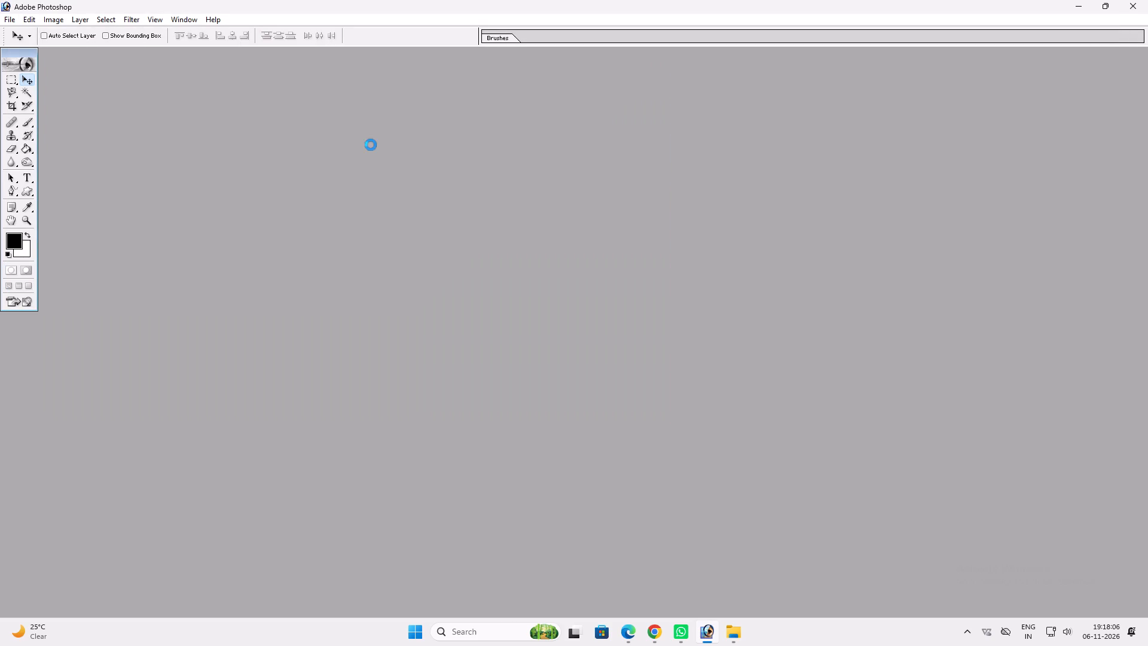
{"action": "left_click", "coordinate": [361, 106]}
{"action": "left_click", "coordinate": [398, 97]}
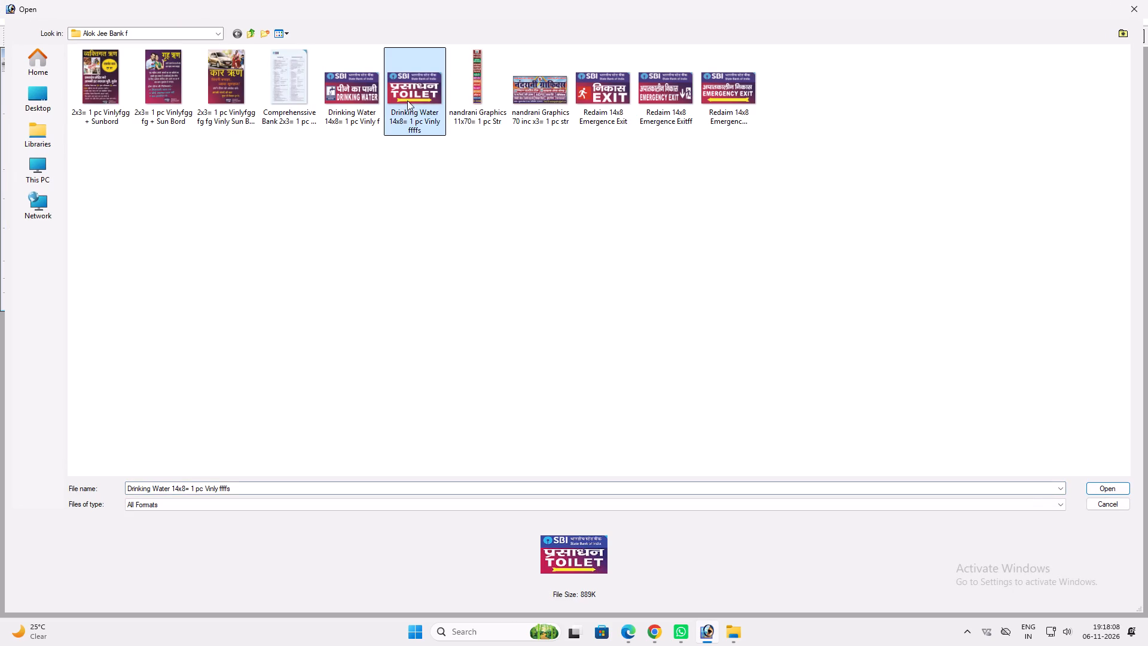
{"action": "left_click", "coordinate": [252, 33]}
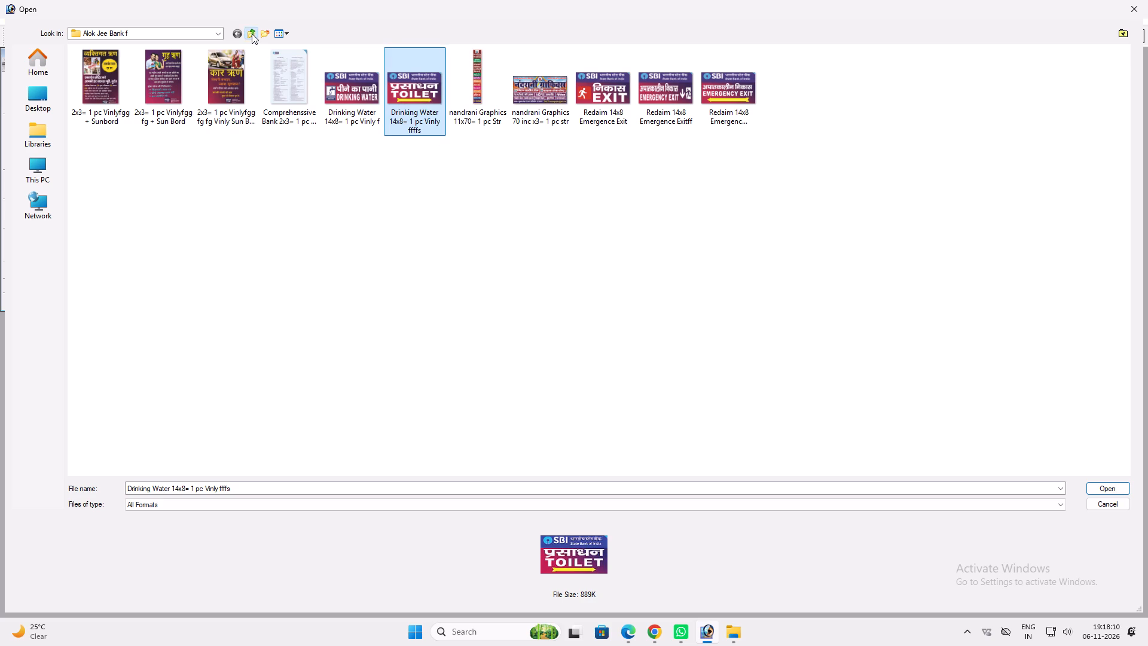
{"action": "left_click", "coordinate": [160, 98]}
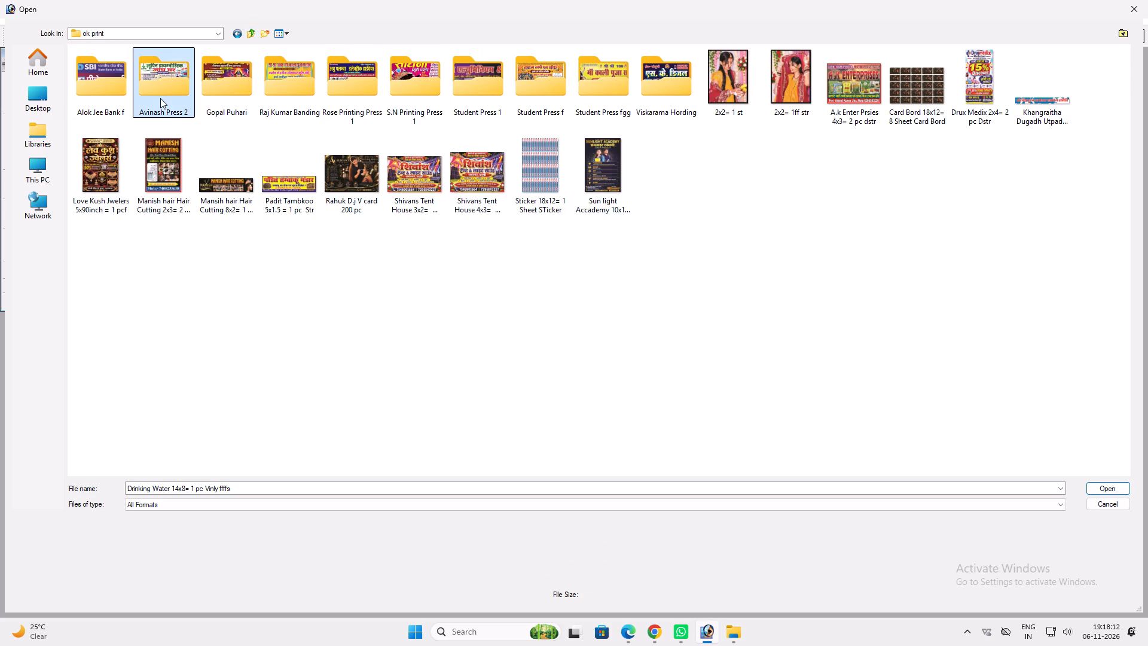
{"action": "left_click", "coordinate": [227, 93]}
{"action": "left_click", "coordinate": [270, 91]}
{"action": "left_click", "coordinate": [340, 85]}
{"action": "left_click", "coordinate": [399, 89]}
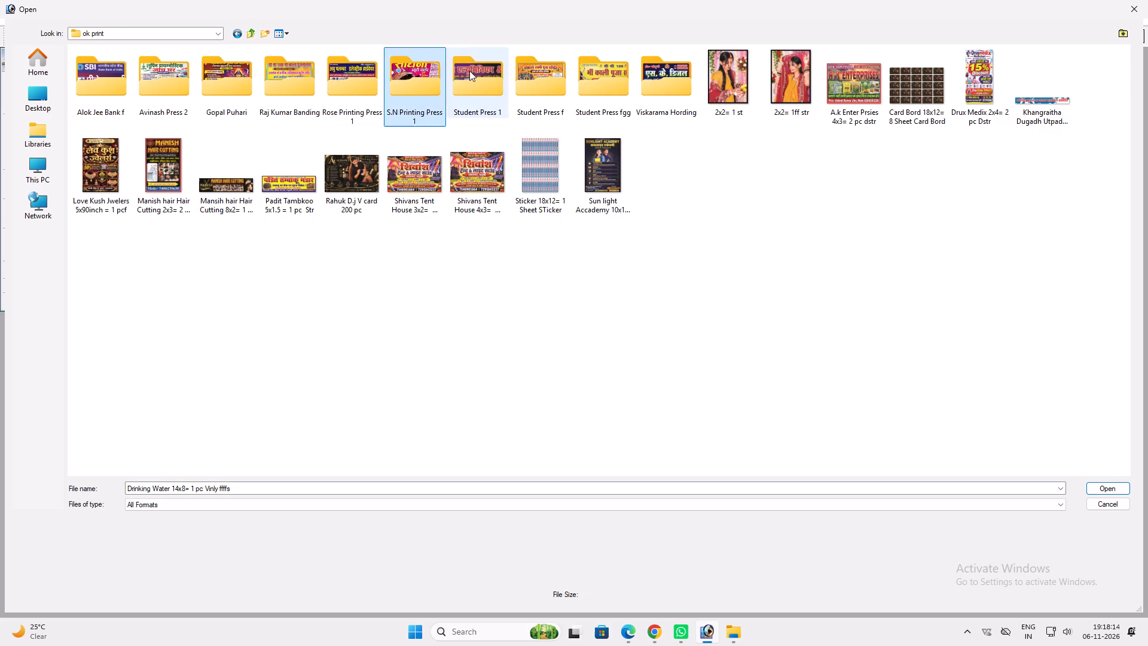
{"action": "left_click", "coordinate": [469, 71]}
{"action": "double_click", "coordinate": [86, 107]}
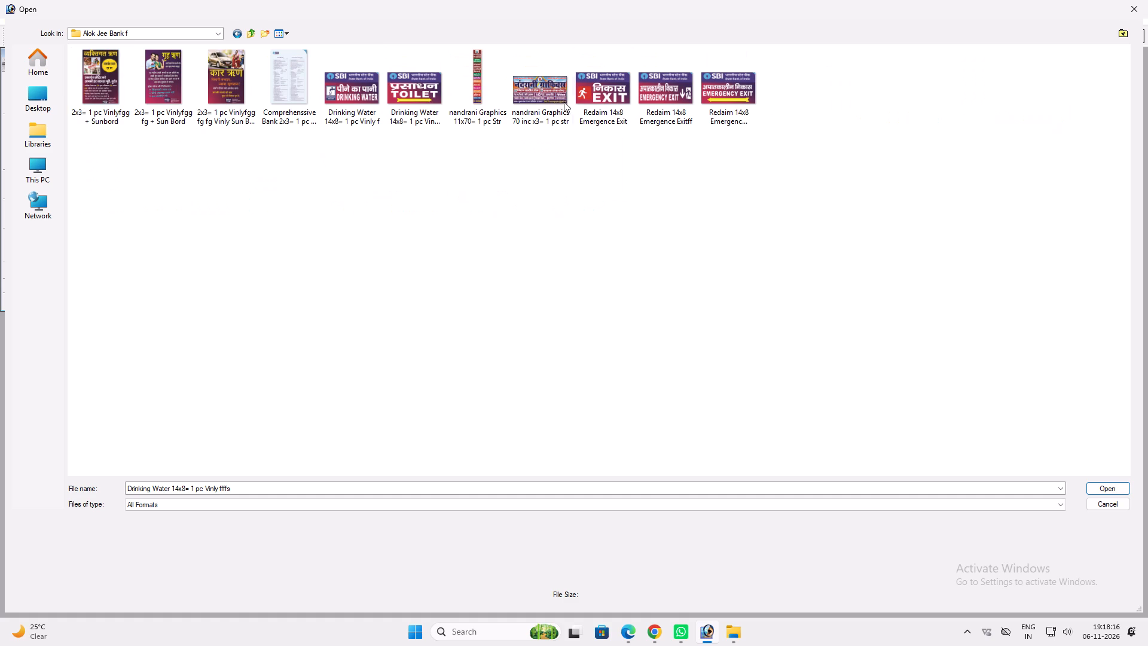
{"action": "left_click", "coordinate": [1147, 0]}
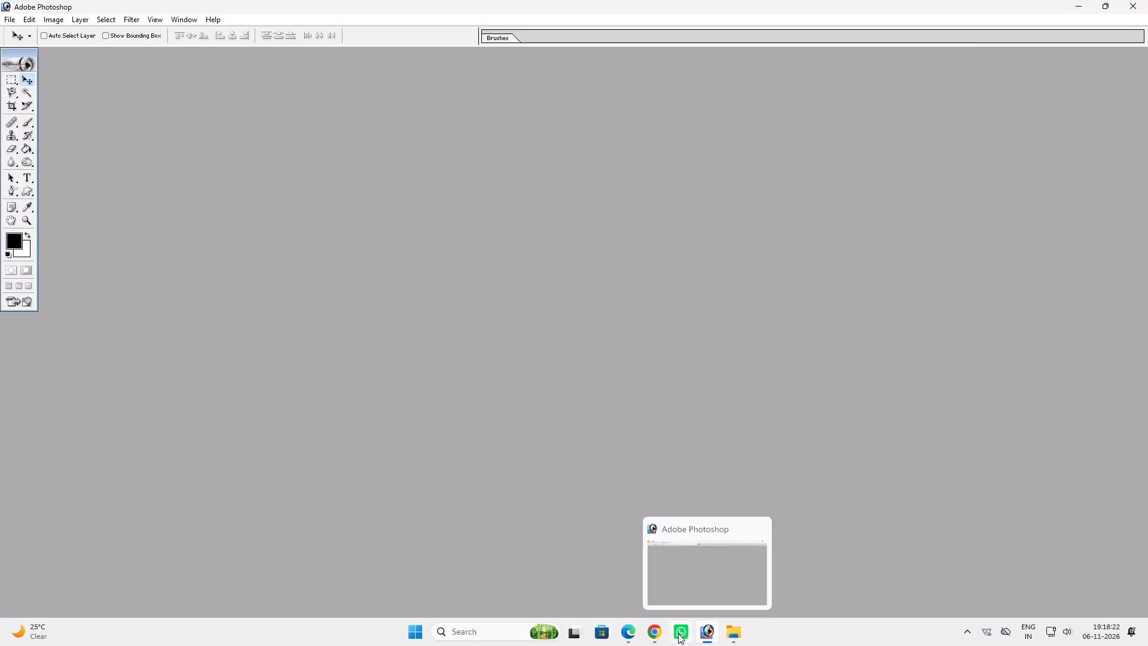
Examine the previews of the nandrani Graphics files and the Redaim 14x8 exit signs in the Alok Jee Bank f folder.
{"action": "left_click", "coordinate": [662, 633]}
{"action": "left_click", "coordinate": [705, 634]}
{"action": "double_click", "coordinate": [619, 370]}
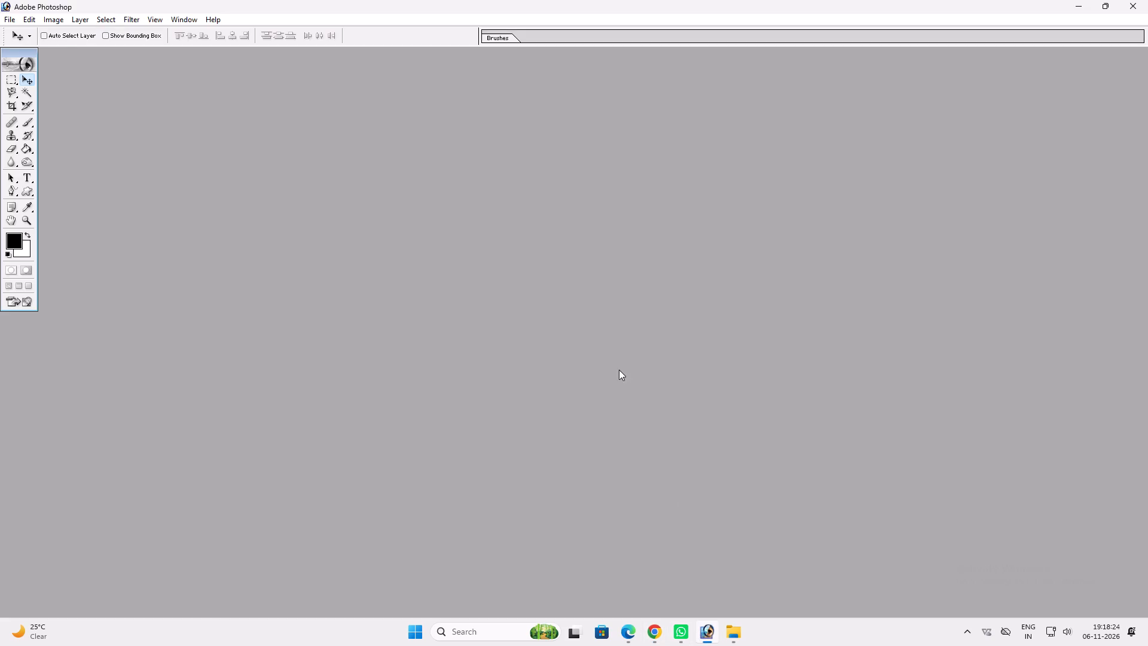
{"action": "left_click", "coordinate": [363, 108]}
{"action": "left_click", "coordinate": [442, 83]}
{"action": "left_click", "coordinate": [471, 67]}
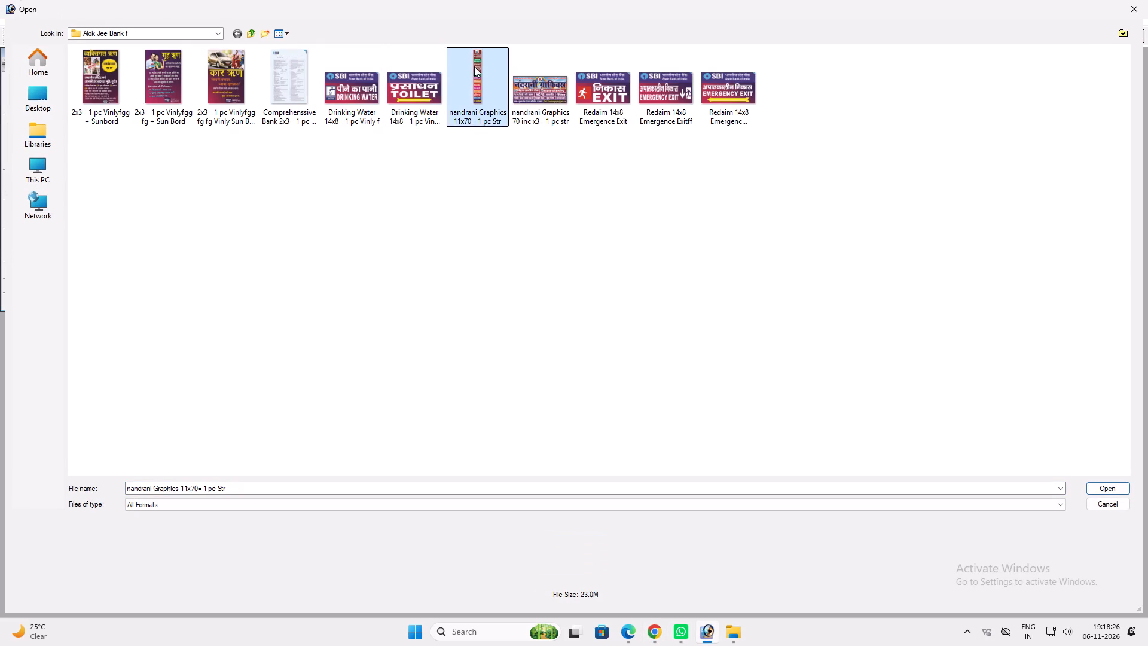
{"action": "left_click", "coordinate": [538, 75]}
{"action": "left_click", "coordinate": [585, 72]}
{"action": "left_click", "coordinate": [658, 71]}
{"action": "left_click", "coordinate": [724, 78]}
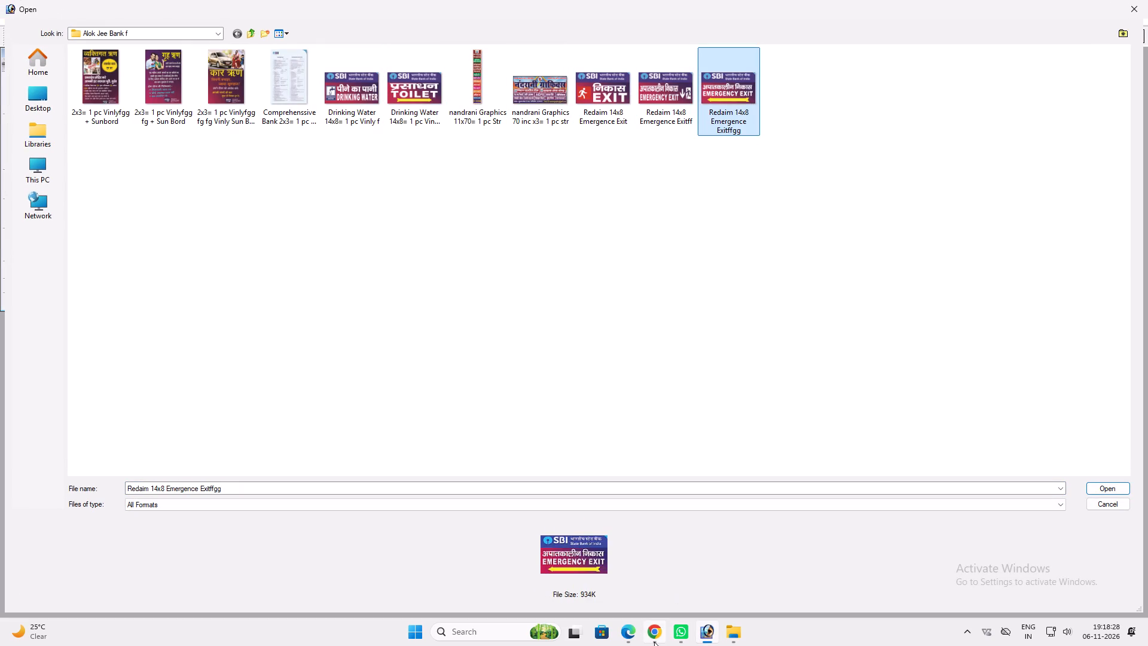
{"action": "left_click", "coordinate": [654, 642]}
{"action": "scroll", "coordinate": [517, 420], "scroll_direction": "up", "scroll_amount": 2}
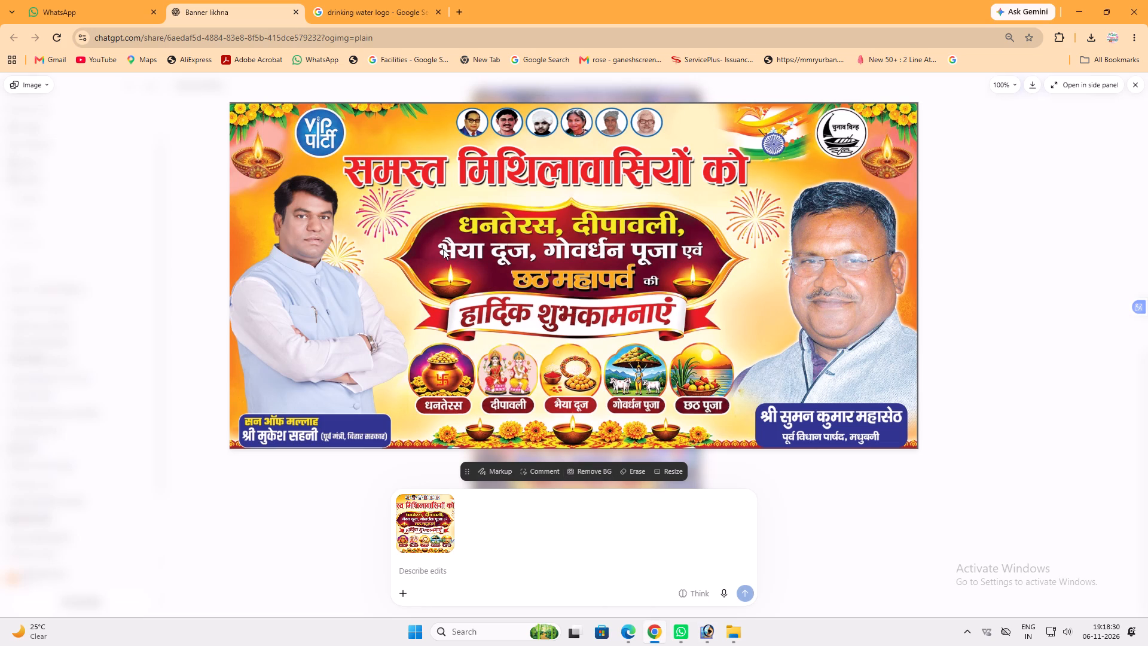
{"action": "right_click", "coordinate": [420, 212]}
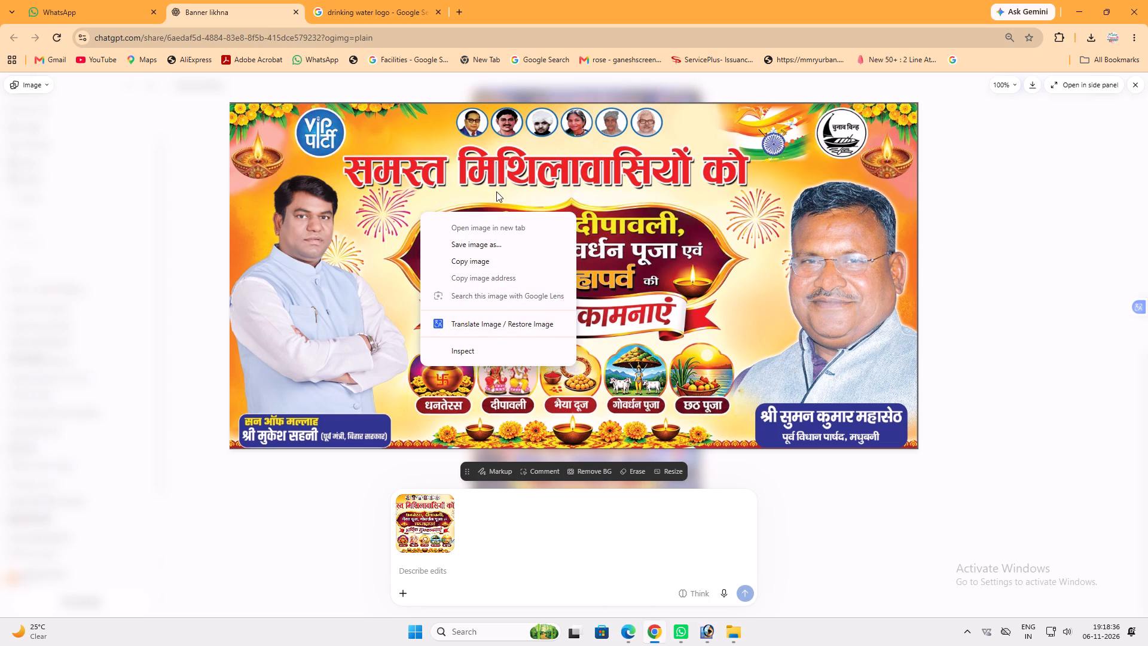
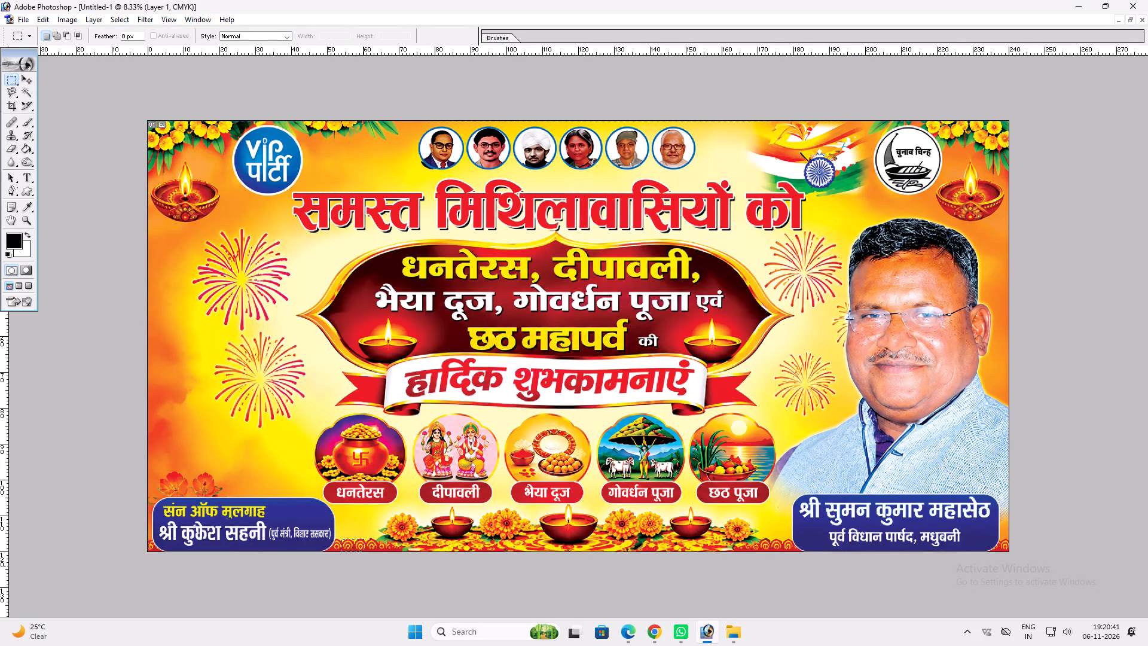
Copy a small patch of the banner's bottom border just beside the left blue nameplate onto a new layer.
{"action": "left_click_drag", "start_coordinate": [364, 566], "coordinate": [367, 566]}
{"action": "key", "text": "ctrl+d"}
{"action": "left_click_drag", "start_coordinate": [341, 531], "coordinate": [355, 554]}
{"action": "left_click_drag", "start_coordinate": [355, 554], "coordinate": [366, 562]}
{"action": "key", "text": "ctrl+c"}
{"action": "key", "text": "ctrl+v"}
Duplicate the border patch repeatedly along the bottom edge, covering the left nameplate's lower part out to the banner's left edge.
{"action": "left_click_drag", "start_coordinate": [359, 541], "coordinate": [339, 544], "text": "shift"}
{"action": "key", "text": "ctrl+d"}
{"action": "key", "text": "v"}
{"action": "left_click_drag", "start_coordinate": [347, 545], "coordinate": [315, 544], "text": "shift"}
{"action": "left_click_drag", "start_coordinate": [318, 543], "coordinate": [294, 540], "text": "alt+shift"}
{"action": "left_click_drag", "start_coordinate": [298, 540], "coordinate": [273, 537], "text": "alt+shift"}
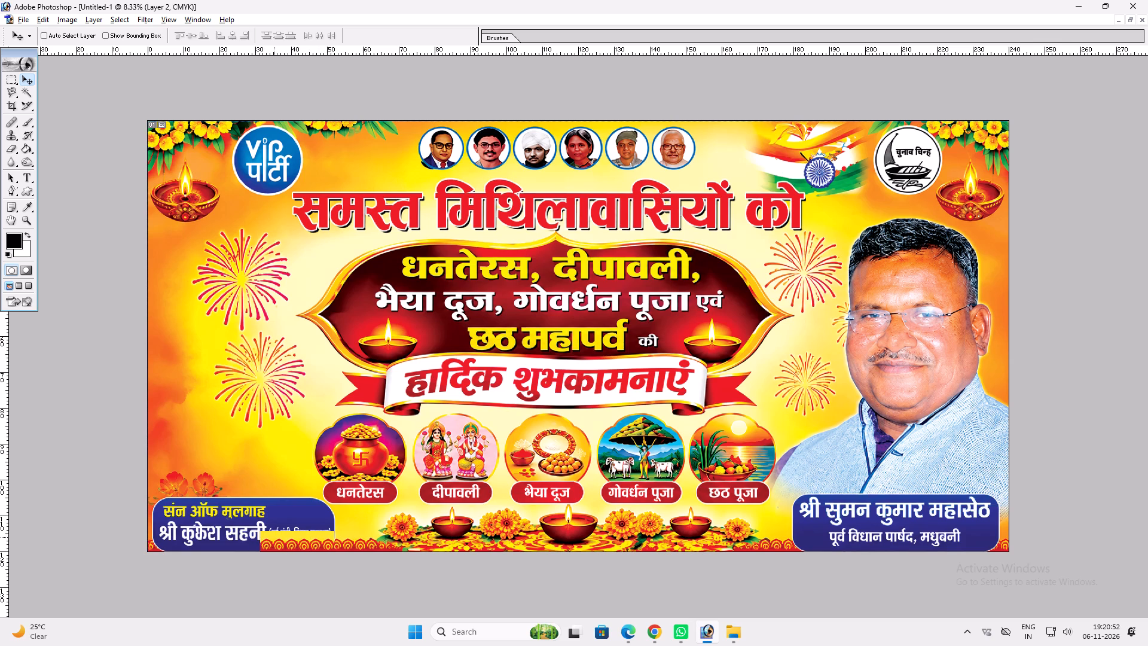
{"action": "left_click_drag", "start_coordinate": [274, 537], "coordinate": [251, 537], "text": "alt+shift"}
{"action": "left_click_drag", "start_coordinate": [258, 538], "coordinate": [231, 538], "text": "alt+shift"}
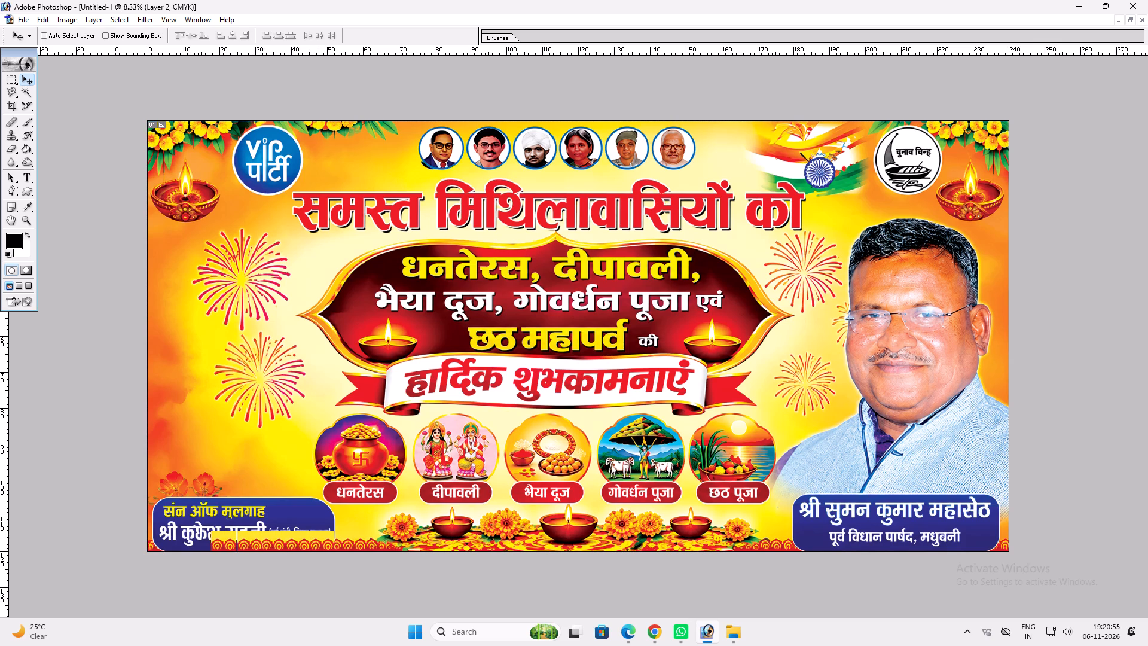
{"action": "left_click_drag", "start_coordinate": [231, 538], "coordinate": [236, 538], "text": "alt+shift"}
{"action": "left_click_drag", "start_coordinate": [236, 541], "coordinate": [216, 539], "text": "alt+shift"}
{"action": "left_click_drag", "start_coordinate": [218, 540], "coordinate": [197, 539], "text": "alt+shift"}
{"action": "left_click_drag", "start_coordinate": [197, 537], "coordinate": [197, 538], "text": "alt+shift"}
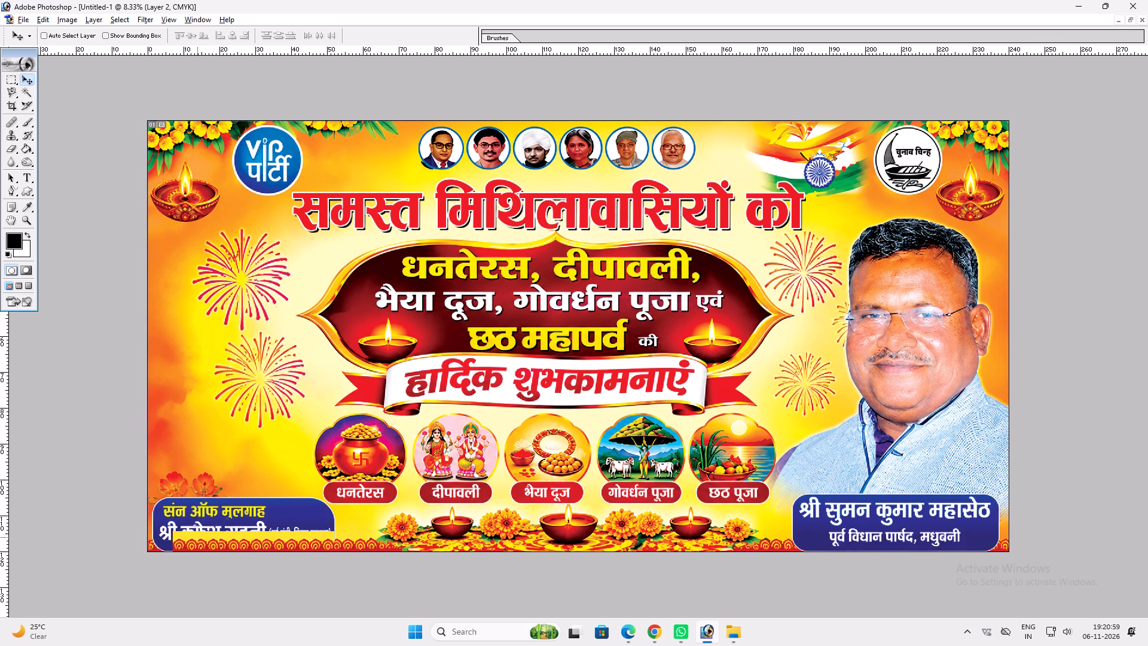
{"action": "left_click_drag", "start_coordinate": [197, 538], "coordinate": [171, 538], "text": "alt+shift"}
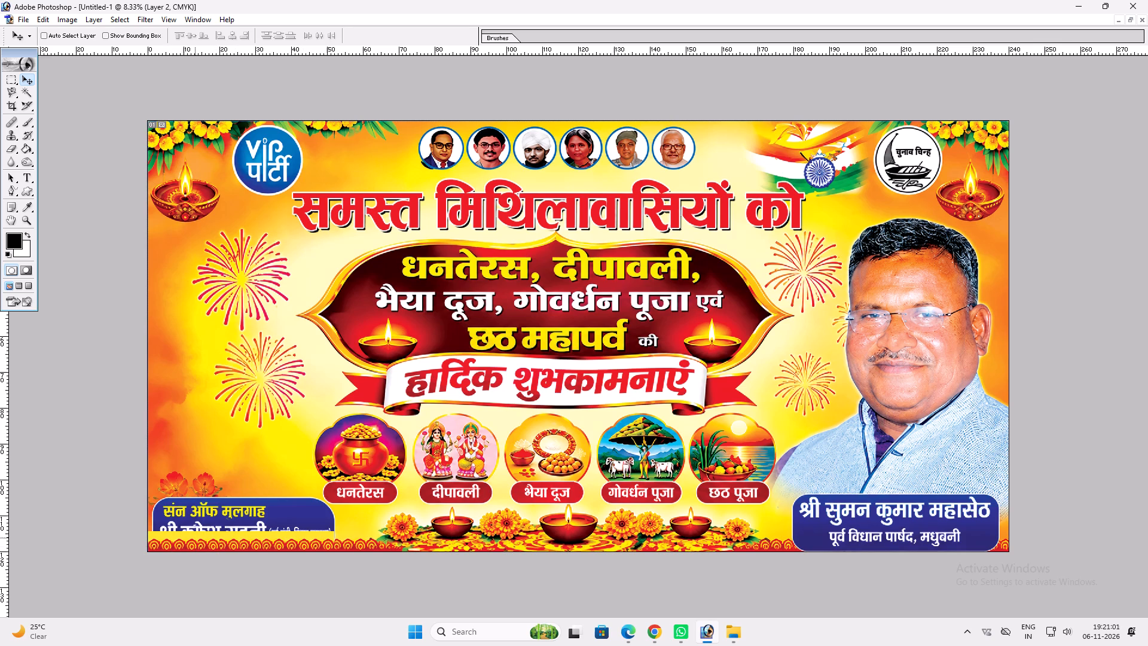
Link the border patch copies over the left nameplate one by one, trying a small upward move after each and undoing it.
{"action": "left_click", "coordinate": [178, 541], "text": "ctrl+shift"}
{"action": "left_click_drag", "start_coordinate": [178, 542], "coordinate": [183, 530]}
{"action": "key", "text": "ctrl+z"}
{"action": "left_click", "coordinate": [205, 545], "text": "ctrl+shift"}
{"action": "left_click_drag", "start_coordinate": [205, 545], "coordinate": [210, 533]}
{"action": "key", "text": "ctrl+z"}
{"action": "left_click", "coordinate": [230, 540], "text": "ctrl+shift"}
{"action": "left_click_drag", "start_coordinate": [230, 540], "coordinate": [234, 529]}
{"action": "key", "text": "ctrl+z"}
{"action": "left_click", "coordinate": [252, 541], "text": "ctrl+shift"}
{"action": "left_click_drag", "start_coordinate": [252, 541], "coordinate": [254, 527]}
{"action": "key", "text": "ctrl+z"}
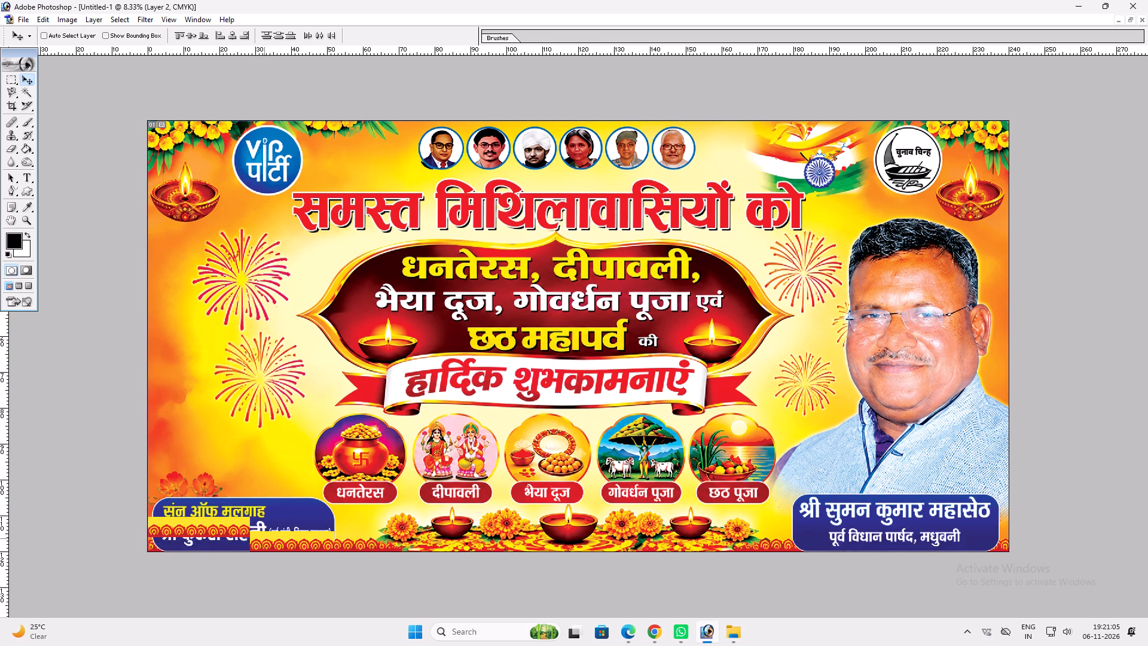
{"action": "left_click", "coordinate": [274, 544], "text": "ctrl+shift"}
{"action": "left_click_drag", "start_coordinate": [274, 544], "coordinate": [273, 532]}
{"action": "key", "text": "ctrl+z"}
{"action": "left_click", "coordinate": [296, 538], "text": "ctrl+shift"}
{"action": "left_click_drag", "start_coordinate": [296, 538], "coordinate": [298, 525]}
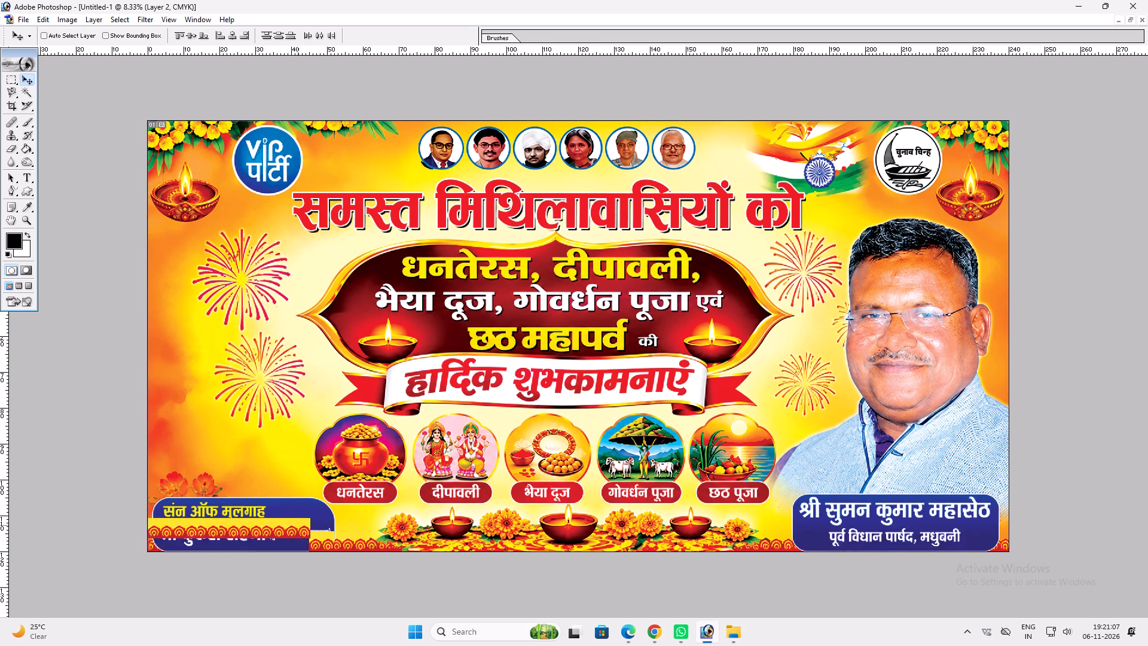
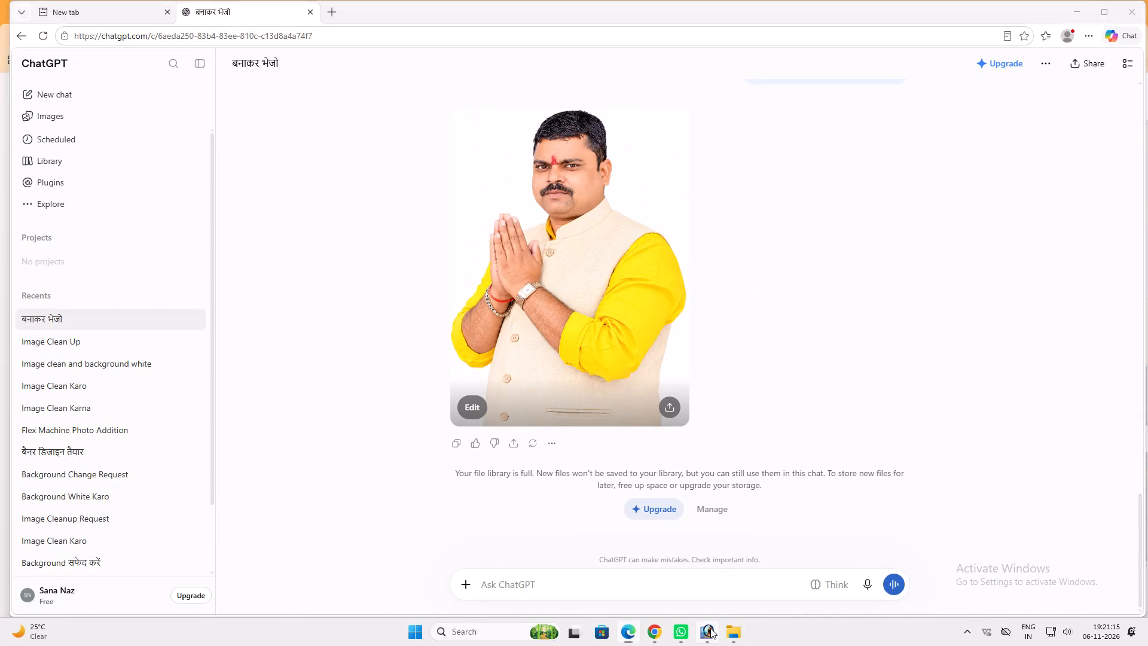
Switch to Photoshop, paste the copied photo of the man with folded hands above the banner's left nameplate and enlarge it.
{"action": "key", "text": "ctrl+v"}
{"action": "left_click_drag", "start_coordinate": [591, 352], "coordinate": [242, 424]}
{"action": "key", "text": "ctrl+t"}
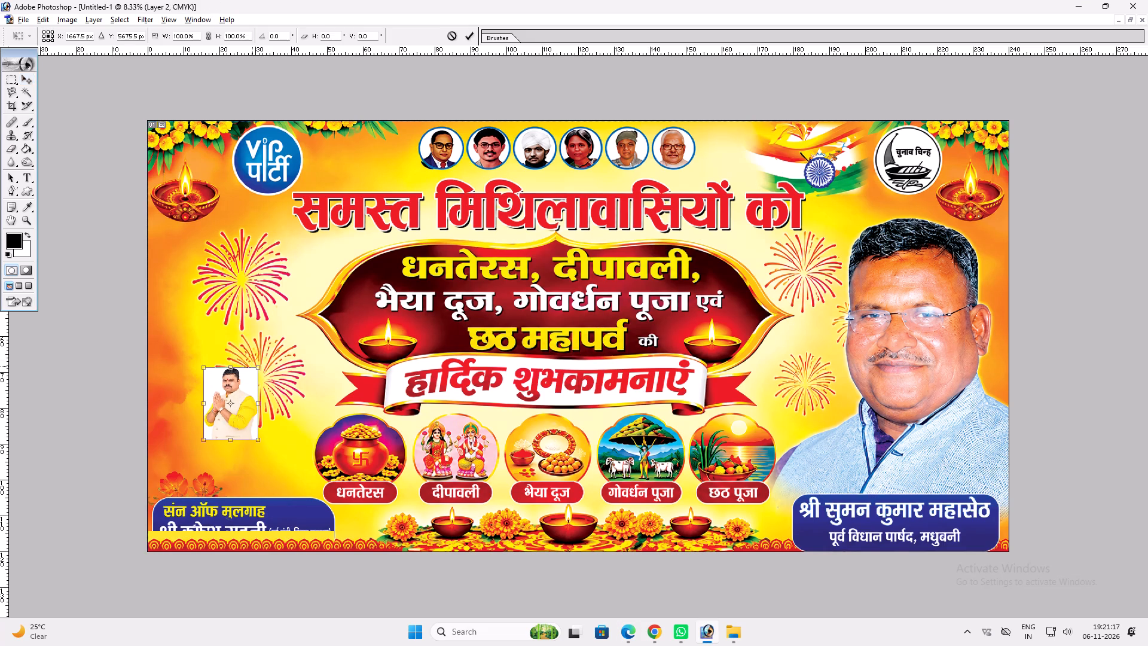
{"action": "left_click_drag", "start_coordinate": [252, 366], "coordinate": [295, 304], "text": "alt+shift"}
{"action": "key", "text": "shift+Return"}
Flip the pasted photo horizontally so the man's folded hands face the banner's centre.
{"action": "key", "text": "ctrl+t"}
{"action": "right_click", "coordinate": [262, 331], "text": "ctrl"}
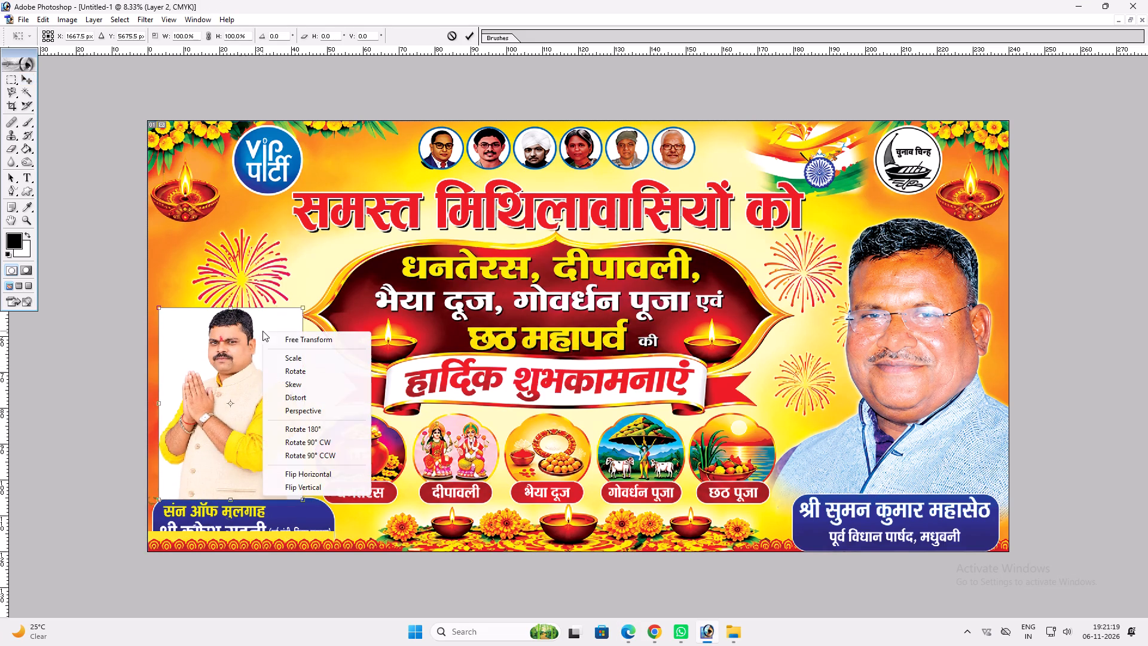
{"action": "left_click", "coordinate": [319, 475]}
{"action": "key", "text": "Return"}
Remove the white background around the pasted man with the Magic Wand.
{"action": "key", "text": "v"}
{"action": "key", "text": "w"}
{"action": "left_click", "coordinate": [280, 329]}
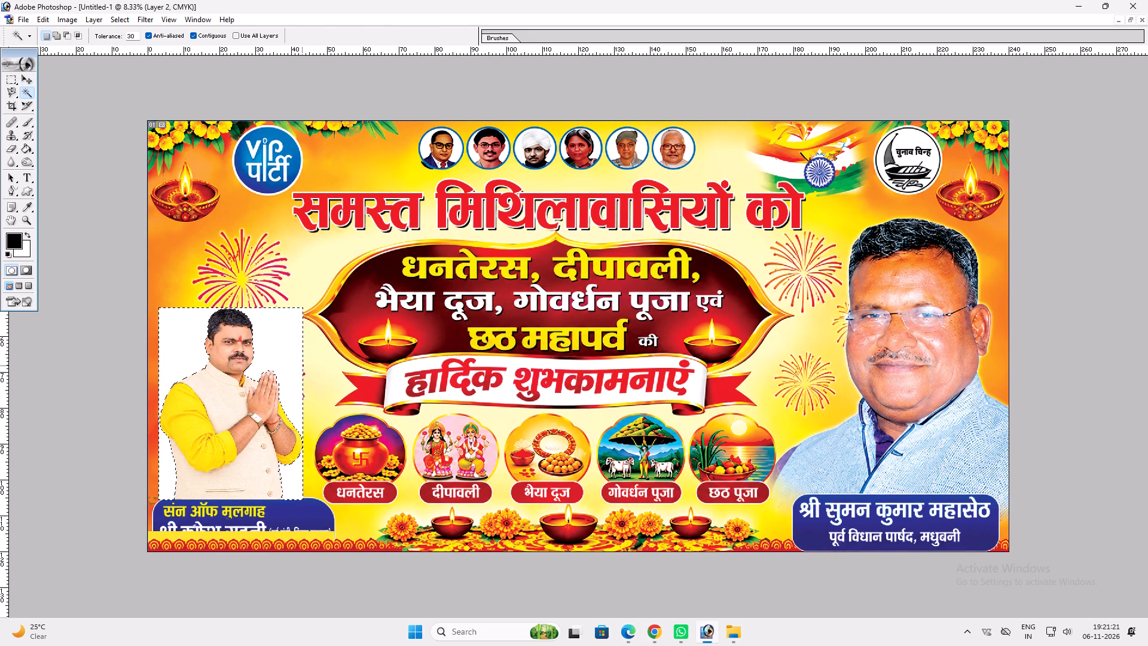
{"action": "key", "text": "Delete"}
{"action": "key", "text": "ctrl+d"}
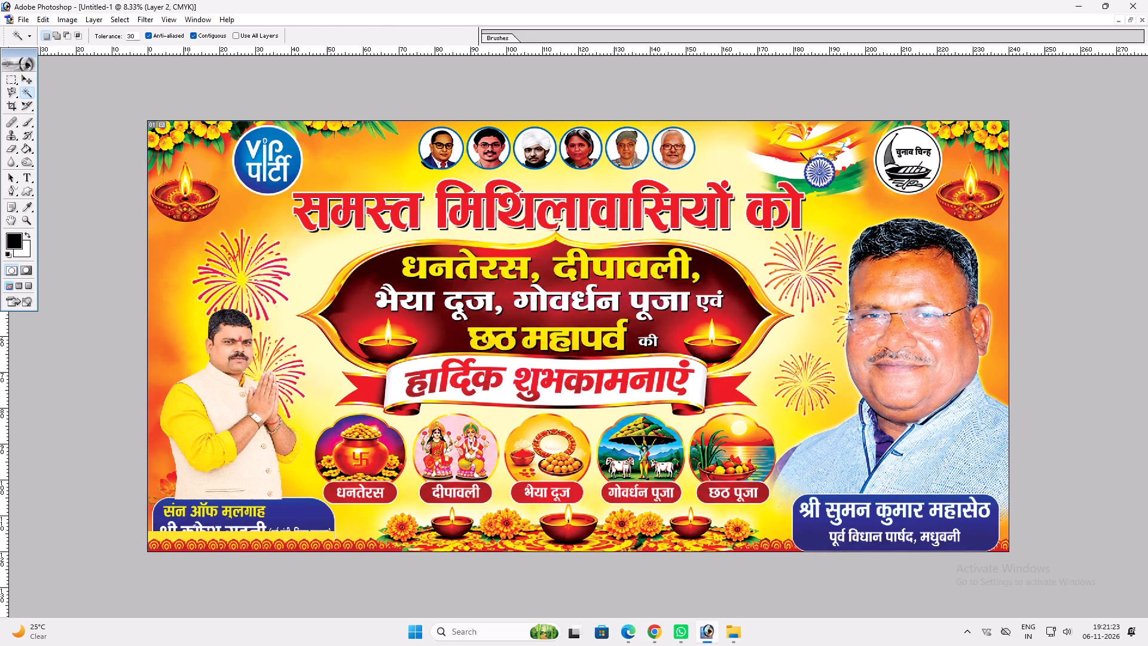
Move the man's cutout to the banner's left edge and enlarge it so it overlaps the left nameplate.
{"action": "key", "text": "v"}
{"action": "key", "text": "v"}
{"action": "left_click_drag", "start_coordinate": [249, 363], "coordinate": [234, 364]}
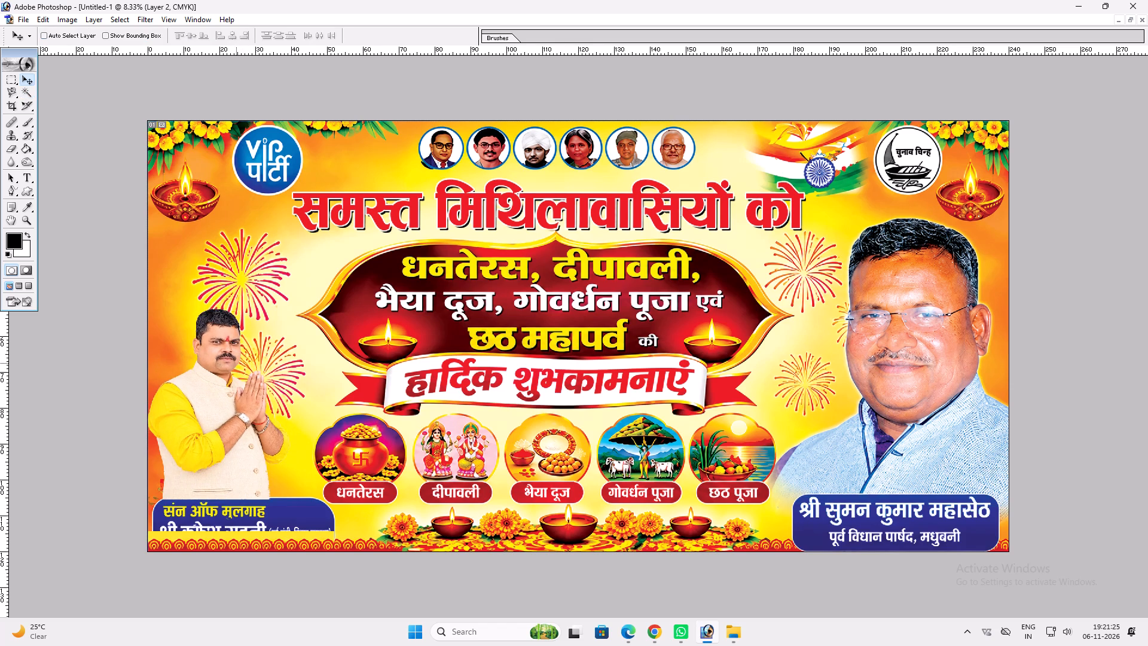
{"action": "left_click_drag", "start_coordinate": [234, 364], "coordinate": [233, 360]}
{"action": "key", "text": "ctrl+t"}
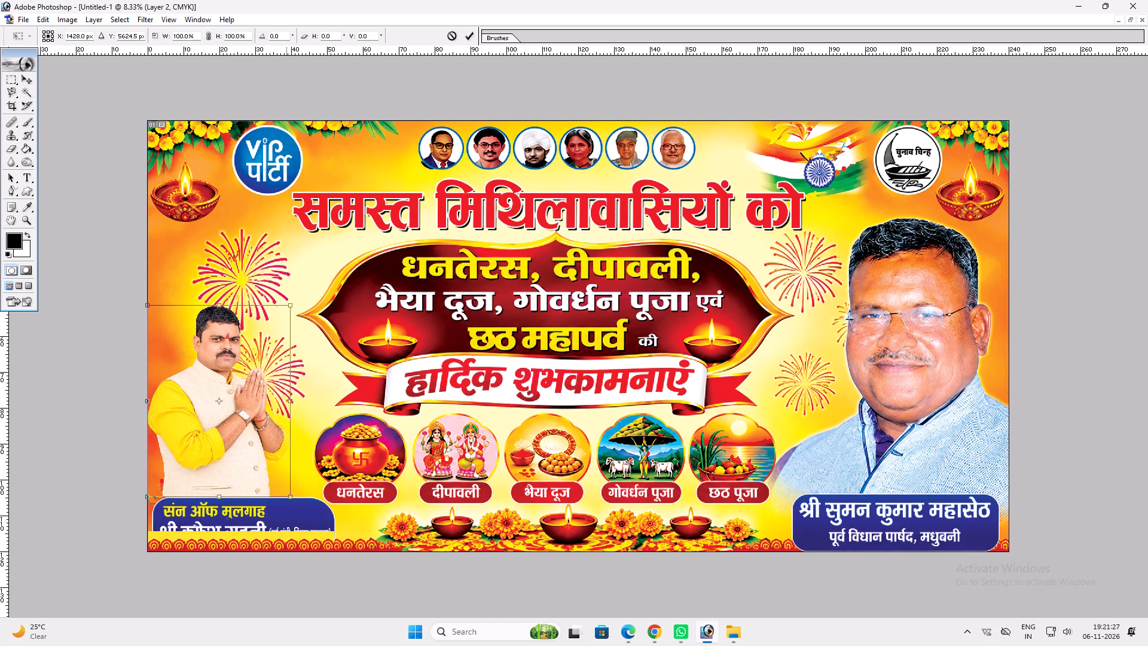
{"action": "left_click_drag", "start_coordinate": [288, 304], "coordinate": [310, 268], "text": "alt+shift"}
{"action": "key", "text": "Return"}
{"action": "key", "text": "v"}
{"action": "left_click_drag", "start_coordinate": [219, 388], "coordinate": [234, 366]}
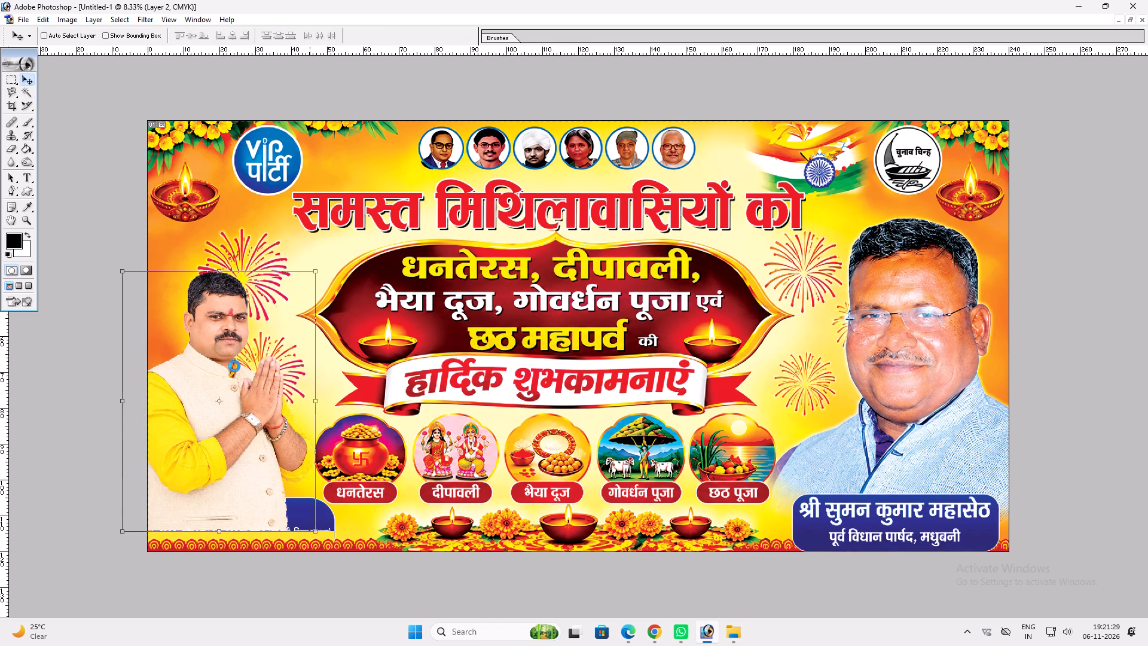
{"action": "left_click_drag", "start_coordinate": [234, 366], "coordinate": [236, 362]}
Fine-tune the man's cutout against the banner's left edge, enlarging it slightly and keeping its base over the nameplate.
{"action": "key", "text": "ctrl+plus"}
{"action": "key", "text": "space"}
{"action": "key", "text": "space"}
{"action": "key", "text": "space"}
{"action": "key", "text": "space"}
{"action": "key", "text": "space"}
{"action": "key", "text": "space"}
{"action": "key", "text": "space"}
{"action": "key", "text": "space"}
{"action": "key", "text": "space"}
{"action": "key", "text": "space"}
{"action": "key", "text": "space"}
{"action": "key", "text": "space"}
{"action": "key", "text": "space"}
{"action": "key", "text": "space"}
{"action": "key", "text": "space"}
{"action": "left_click_drag", "start_coordinate": [234, 362], "coordinate": [454, 310]}
{"action": "right_click", "coordinate": [271, 327]}
{"action": "left_click_drag", "start_coordinate": [283, 331], "coordinate": [303, 340]}
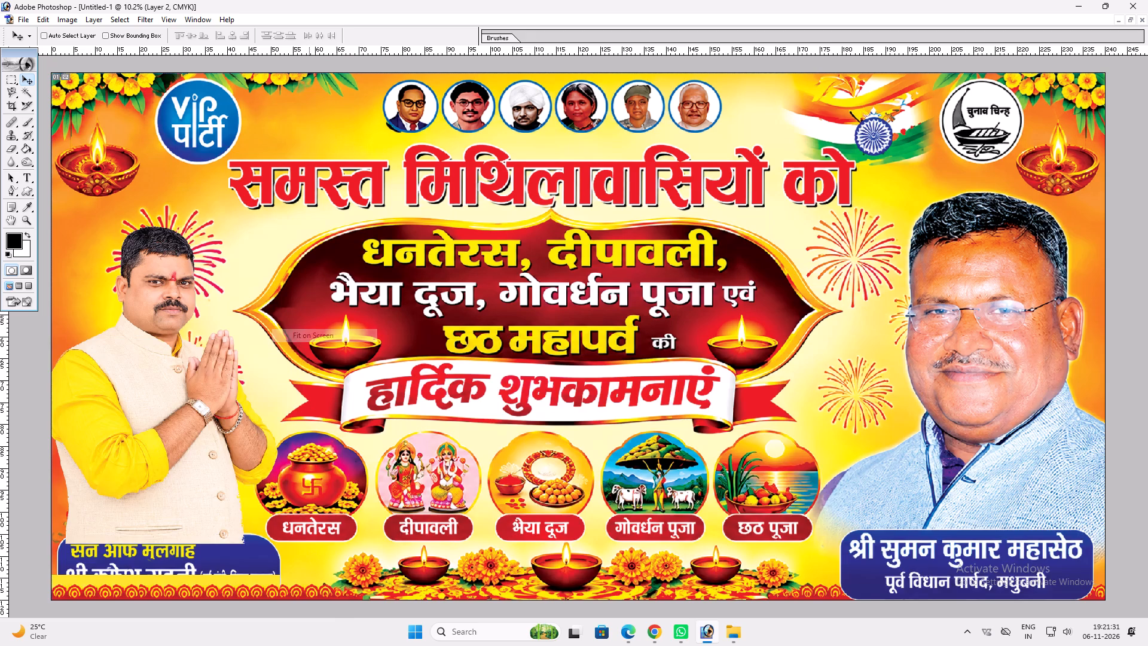
{"action": "key", "text": "v"}
{"action": "left_click_drag", "start_coordinate": [243, 370], "coordinate": [250, 365]}
{"action": "scroll", "coordinate": [243, 362], "scroll_direction": "up", "scroll_amount": 1}
{"action": "key", "text": "ctrl+t"}
{"action": "key", "text": "Return"}
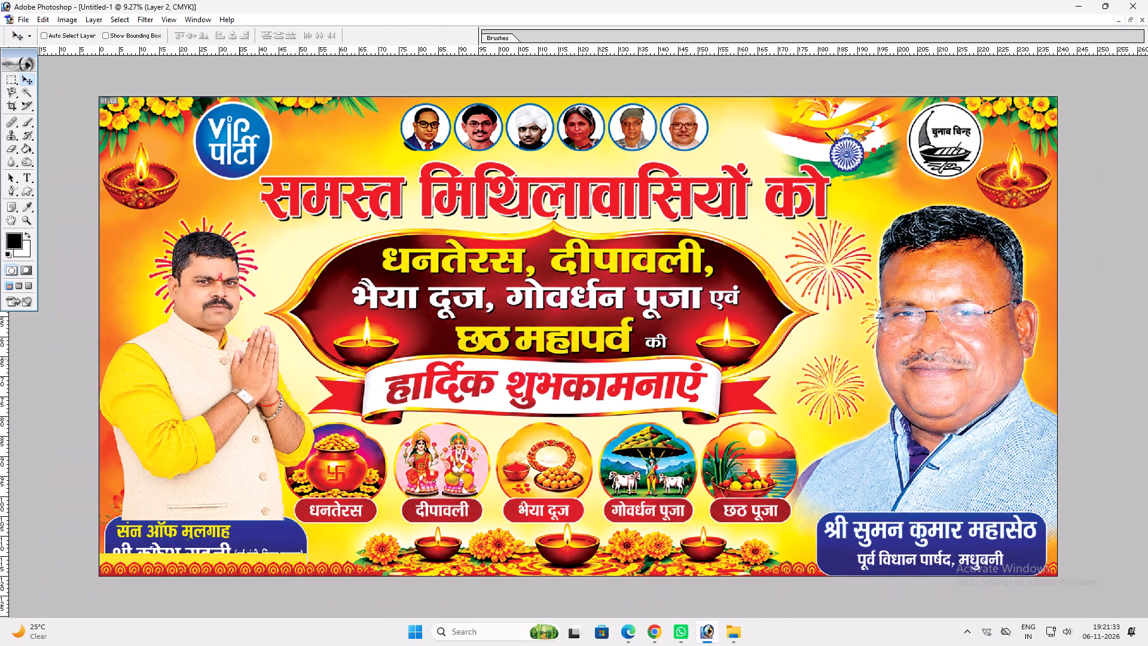
{"action": "key", "text": "v"}
{"action": "left_click_drag", "start_coordinate": [171, 443], "coordinate": [168, 463]}
{"action": "key", "text": "ctrl+t"}
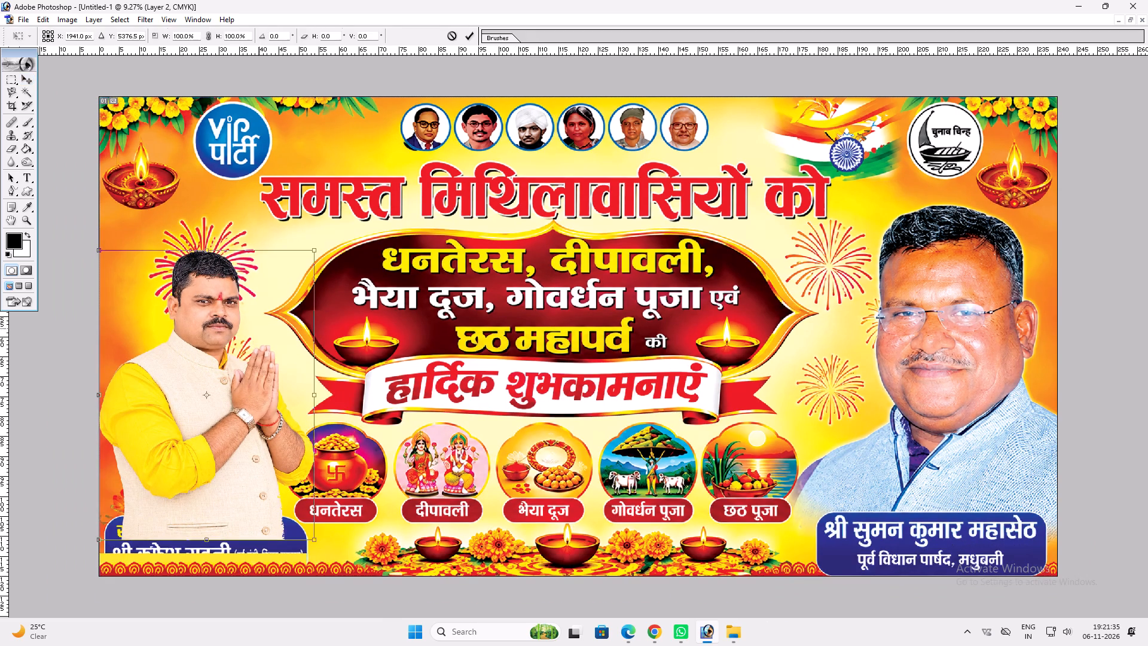
{"action": "left_click_drag", "start_coordinate": [317, 254], "coordinate": [324, 235], "text": "alt+shift"}
{"action": "key", "text": "Return"}
{"action": "key", "text": "v"}
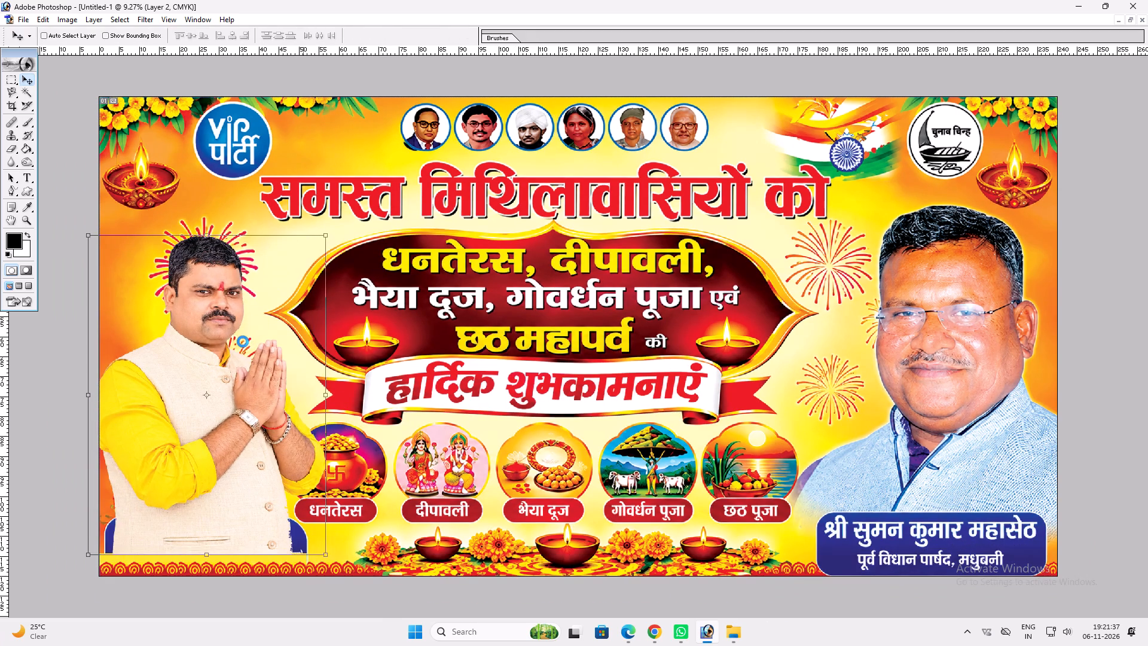
{"action": "left_click_drag", "start_coordinate": [243, 342], "coordinate": [243, 332]}
Erase the lower edge of the man's cutout with a 1300 px soft eraser, uncovering the left nameplate.
{"action": "key", "text": "e"}
{"action": "key", "text": "bracketright"}
{"action": "key", "text": "bracketright"}
{"action": "key", "text": "bracketright"}
{"action": "key", "text": "bracketright"}
{"action": "key", "text": "bracketright"}
{"action": "key", "text": "bracketright"}
{"action": "key", "text": "bracketright"}
{"action": "key", "text": "bracketright"}
{"action": "key", "text": "bracketright"}
{"action": "key", "text": "bracketright"}
{"action": "key", "text": "bracketright"}
{"action": "key", "text": "bracketright"}
{"action": "key", "text": "bracketright"}
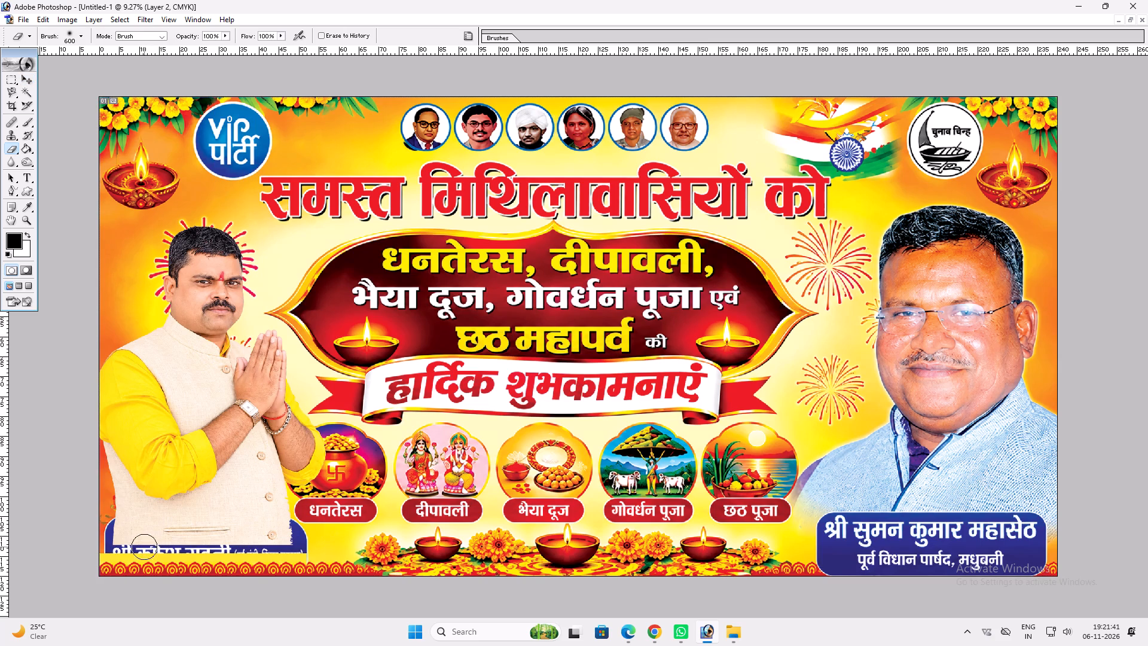
{"action": "left_click_drag", "start_coordinate": [100, 551], "coordinate": [98, 528]}
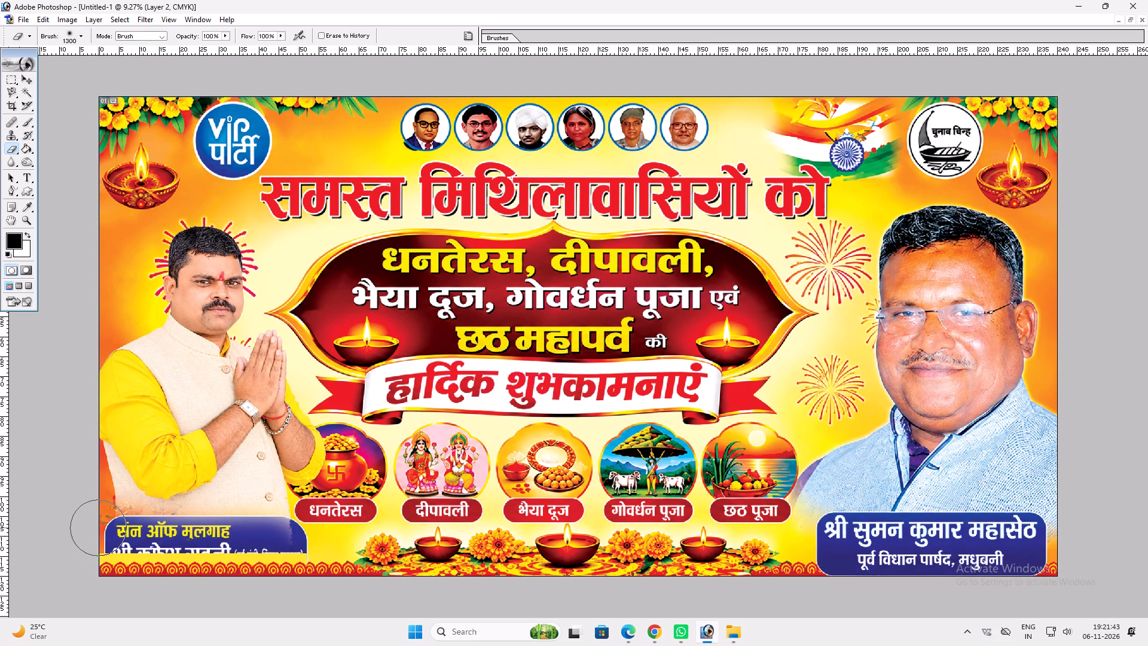
{"action": "left_click_drag", "start_coordinate": [98, 528], "coordinate": [172, 549]}
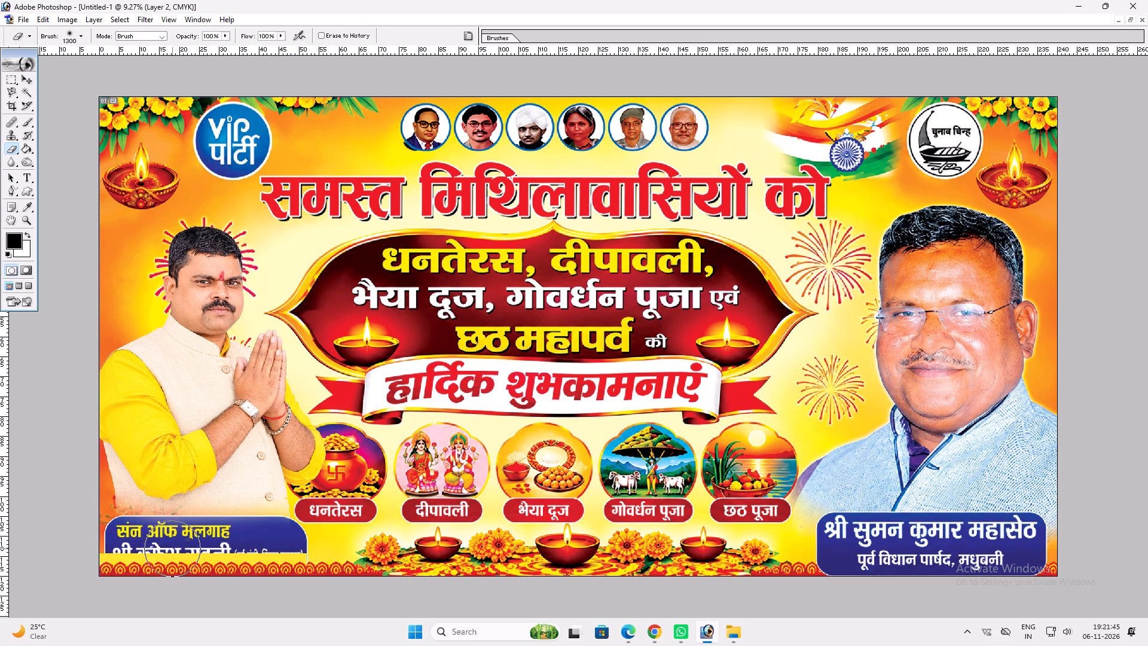
{"action": "left_click_drag", "start_coordinate": [172, 549], "coordinate": [341, 554]}
Delete the linked border patch copies covering the lower part of the left nameplate.
{"action": "key", "text": "ctrl+plus"}
{"action": "key", "text": "space"}
{"action": "key", "text": "space"}
{"action": "key", "text": "space"}
{"action": "key", "text": "space"}
{"action": "key", "text": "space"}
{"action": "key", "text": "space"}
{"action": "left_click_drag", "start_coordinate": [315, 564], "coordinate": [645, 283]}
{"action": "key", "text": "v"}
{"action": "left_click", "coordinate": [255, 592], "text": "ctrl"}
{"action": "left_click_drag", "start_coordinate": [254, 589], "coordinate": [286, 536]}
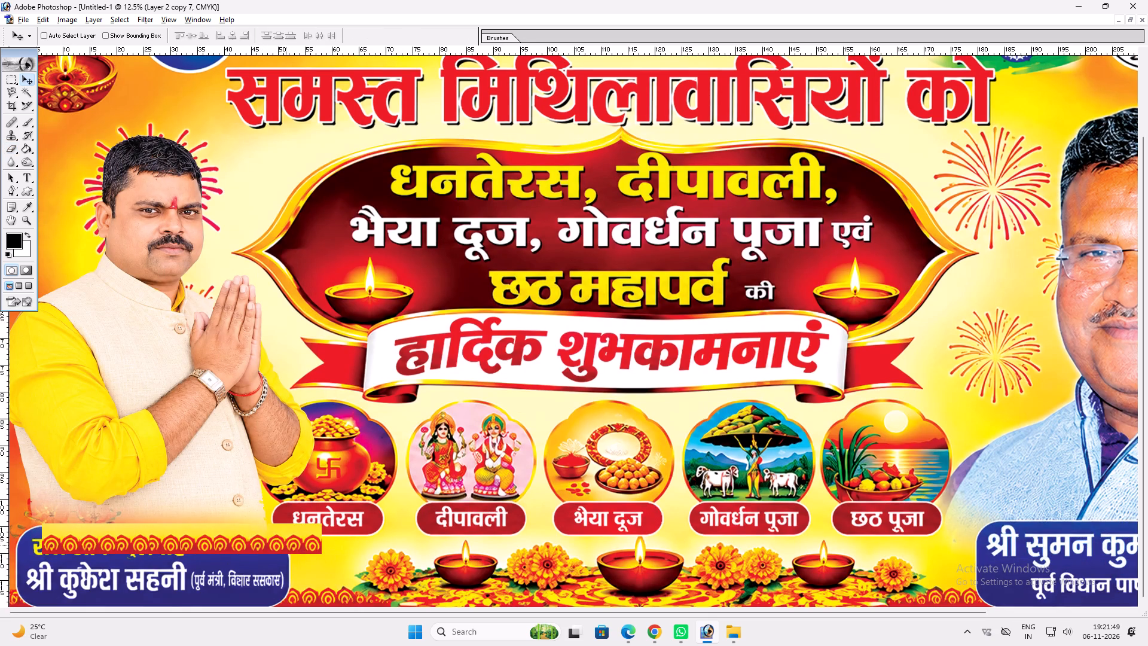
{"action": "key", "text": "alt+l"}
{"action": "key", "text": "alt+l"}
{"action": "key", "text": "alt+l"}
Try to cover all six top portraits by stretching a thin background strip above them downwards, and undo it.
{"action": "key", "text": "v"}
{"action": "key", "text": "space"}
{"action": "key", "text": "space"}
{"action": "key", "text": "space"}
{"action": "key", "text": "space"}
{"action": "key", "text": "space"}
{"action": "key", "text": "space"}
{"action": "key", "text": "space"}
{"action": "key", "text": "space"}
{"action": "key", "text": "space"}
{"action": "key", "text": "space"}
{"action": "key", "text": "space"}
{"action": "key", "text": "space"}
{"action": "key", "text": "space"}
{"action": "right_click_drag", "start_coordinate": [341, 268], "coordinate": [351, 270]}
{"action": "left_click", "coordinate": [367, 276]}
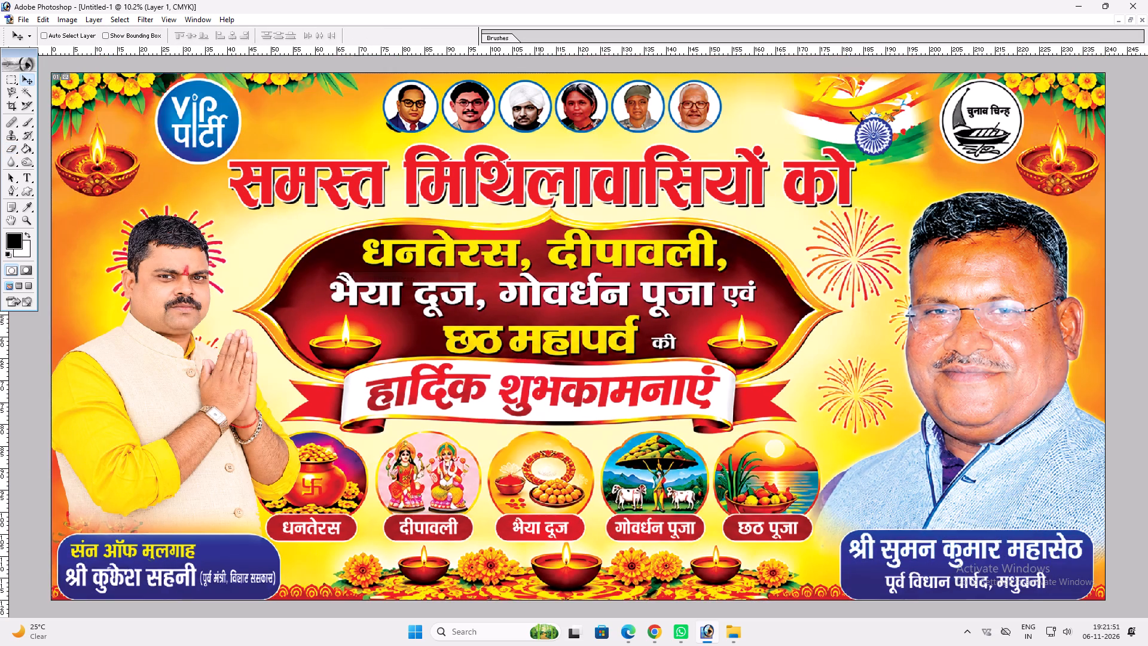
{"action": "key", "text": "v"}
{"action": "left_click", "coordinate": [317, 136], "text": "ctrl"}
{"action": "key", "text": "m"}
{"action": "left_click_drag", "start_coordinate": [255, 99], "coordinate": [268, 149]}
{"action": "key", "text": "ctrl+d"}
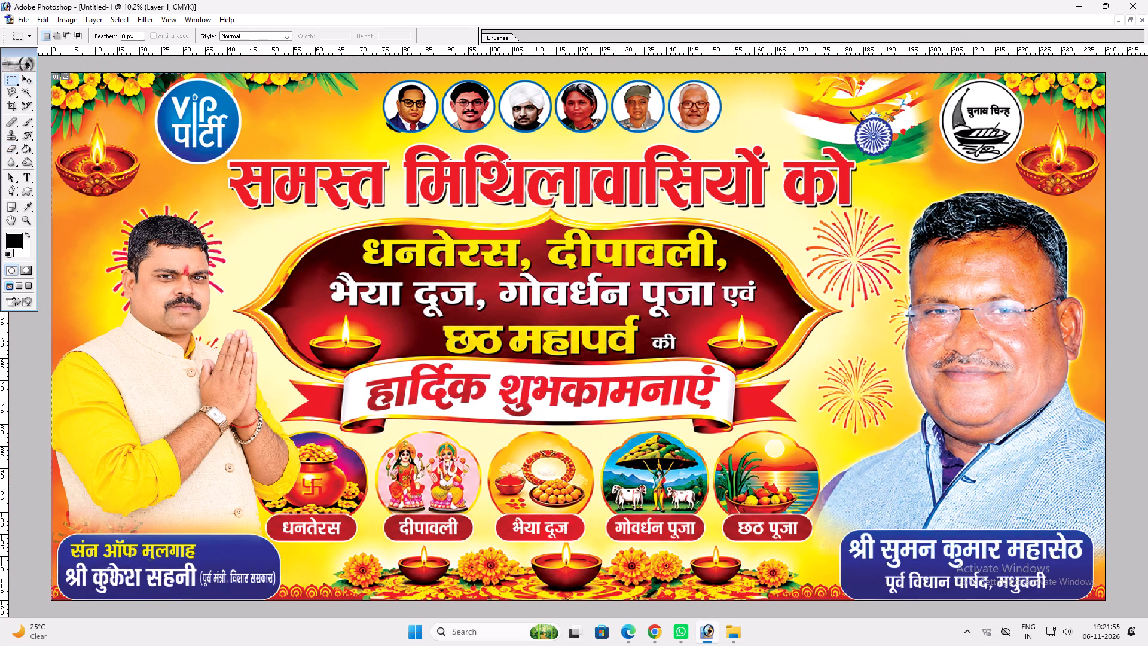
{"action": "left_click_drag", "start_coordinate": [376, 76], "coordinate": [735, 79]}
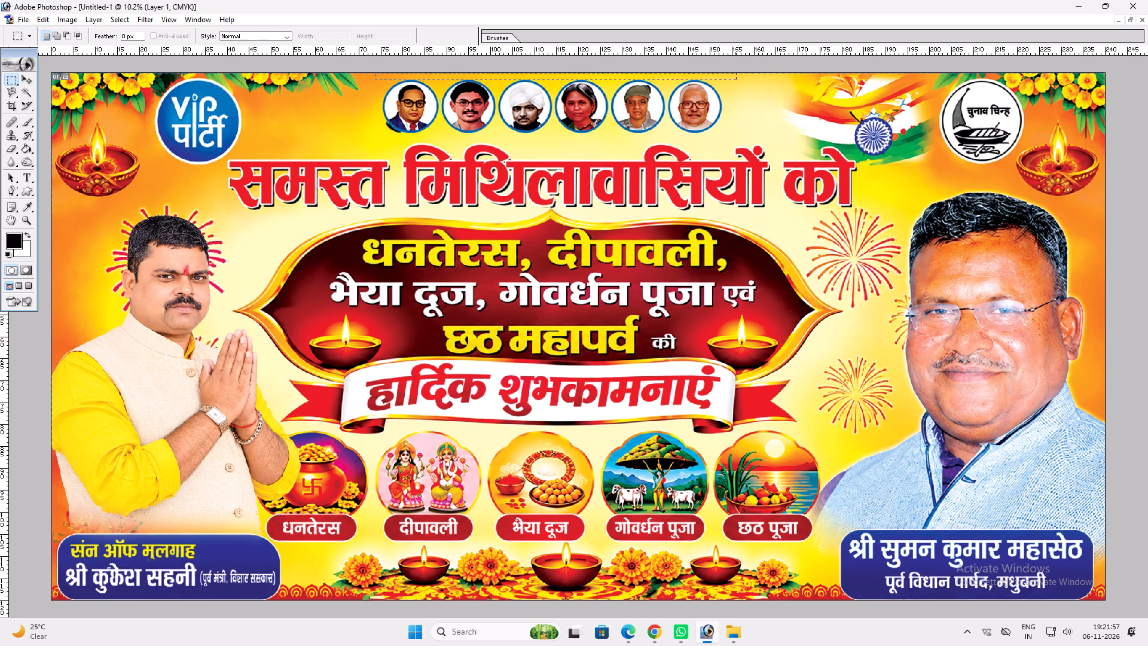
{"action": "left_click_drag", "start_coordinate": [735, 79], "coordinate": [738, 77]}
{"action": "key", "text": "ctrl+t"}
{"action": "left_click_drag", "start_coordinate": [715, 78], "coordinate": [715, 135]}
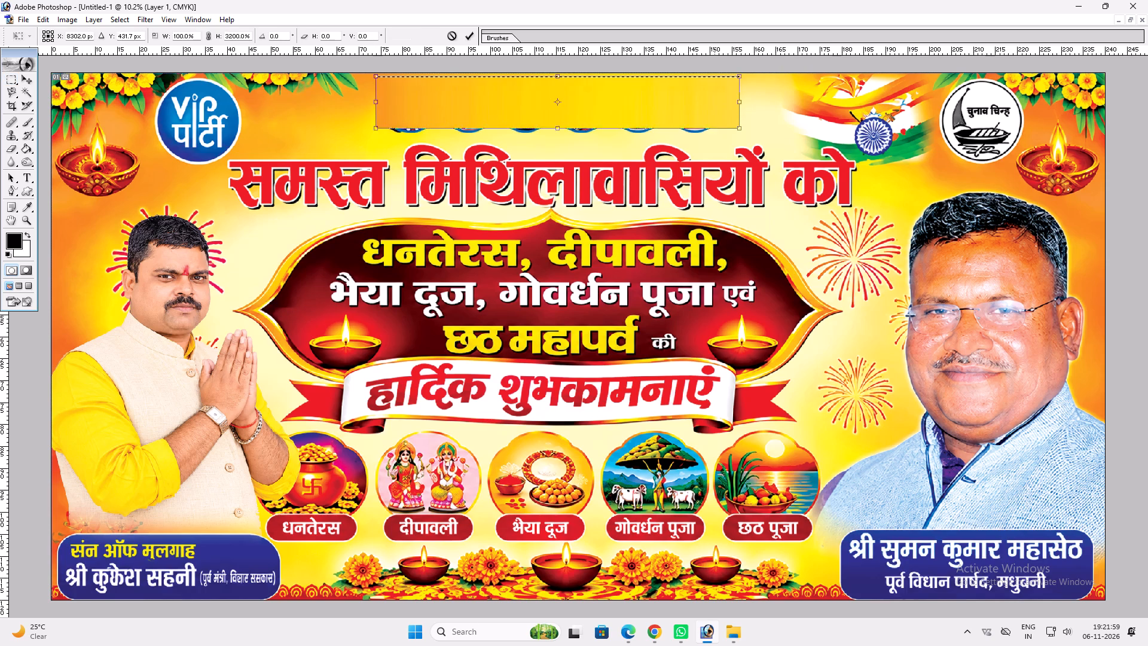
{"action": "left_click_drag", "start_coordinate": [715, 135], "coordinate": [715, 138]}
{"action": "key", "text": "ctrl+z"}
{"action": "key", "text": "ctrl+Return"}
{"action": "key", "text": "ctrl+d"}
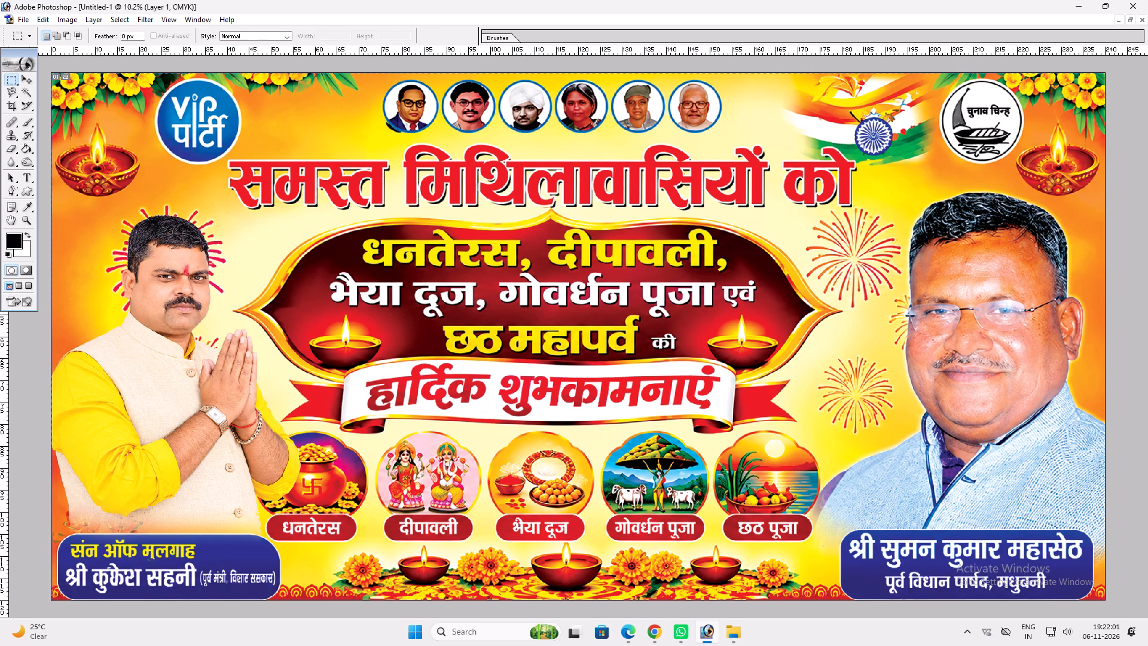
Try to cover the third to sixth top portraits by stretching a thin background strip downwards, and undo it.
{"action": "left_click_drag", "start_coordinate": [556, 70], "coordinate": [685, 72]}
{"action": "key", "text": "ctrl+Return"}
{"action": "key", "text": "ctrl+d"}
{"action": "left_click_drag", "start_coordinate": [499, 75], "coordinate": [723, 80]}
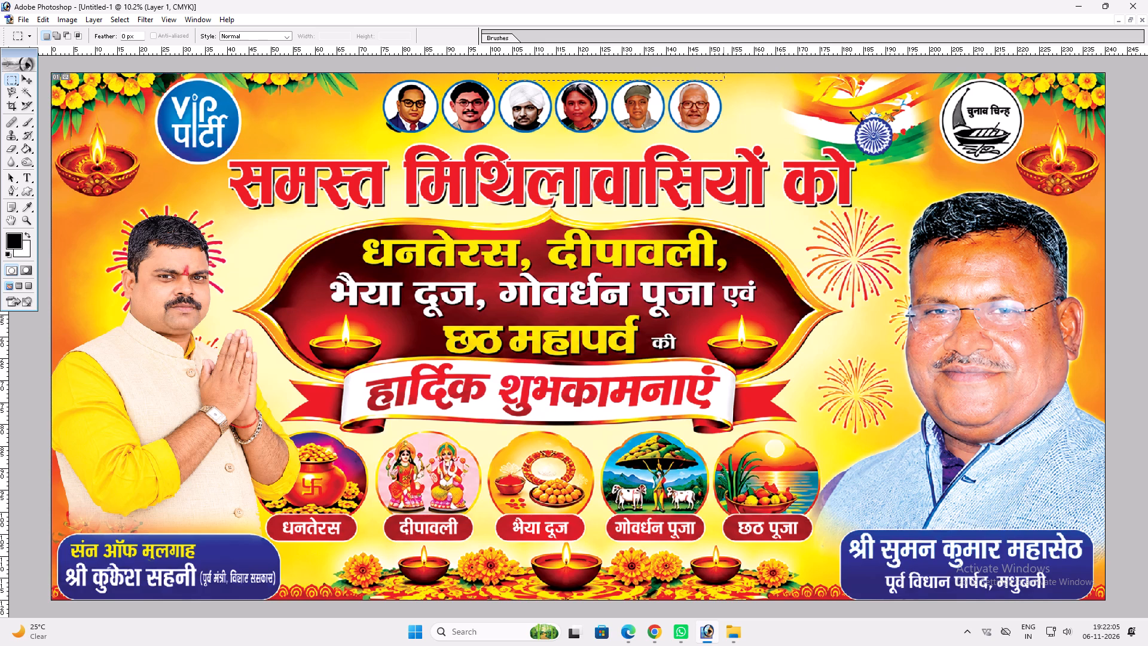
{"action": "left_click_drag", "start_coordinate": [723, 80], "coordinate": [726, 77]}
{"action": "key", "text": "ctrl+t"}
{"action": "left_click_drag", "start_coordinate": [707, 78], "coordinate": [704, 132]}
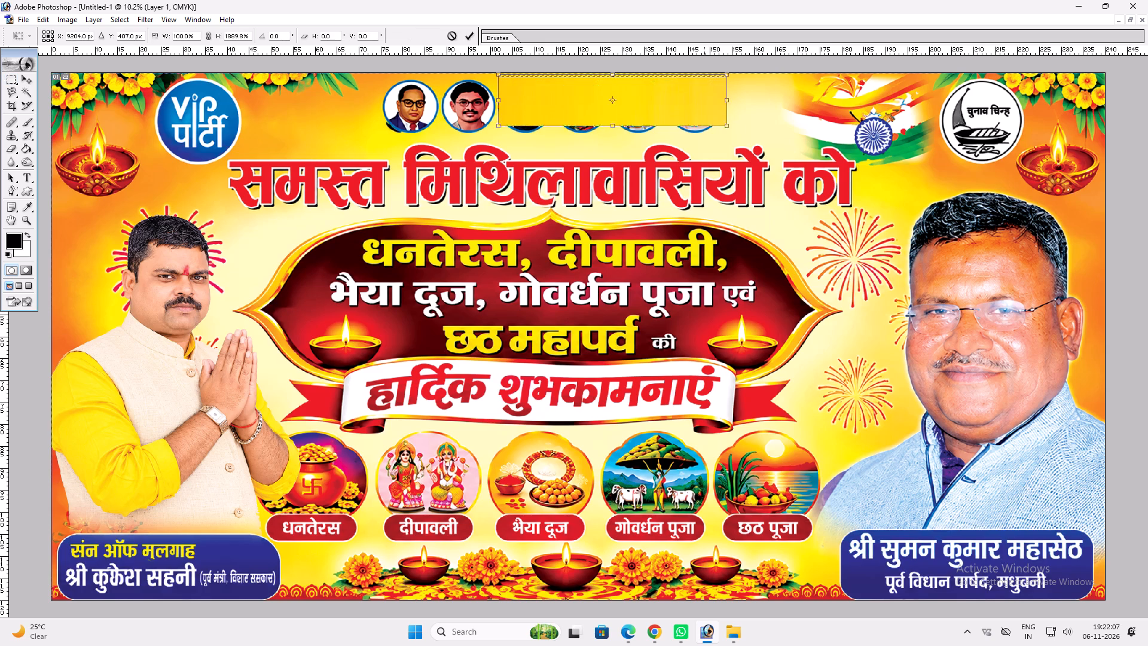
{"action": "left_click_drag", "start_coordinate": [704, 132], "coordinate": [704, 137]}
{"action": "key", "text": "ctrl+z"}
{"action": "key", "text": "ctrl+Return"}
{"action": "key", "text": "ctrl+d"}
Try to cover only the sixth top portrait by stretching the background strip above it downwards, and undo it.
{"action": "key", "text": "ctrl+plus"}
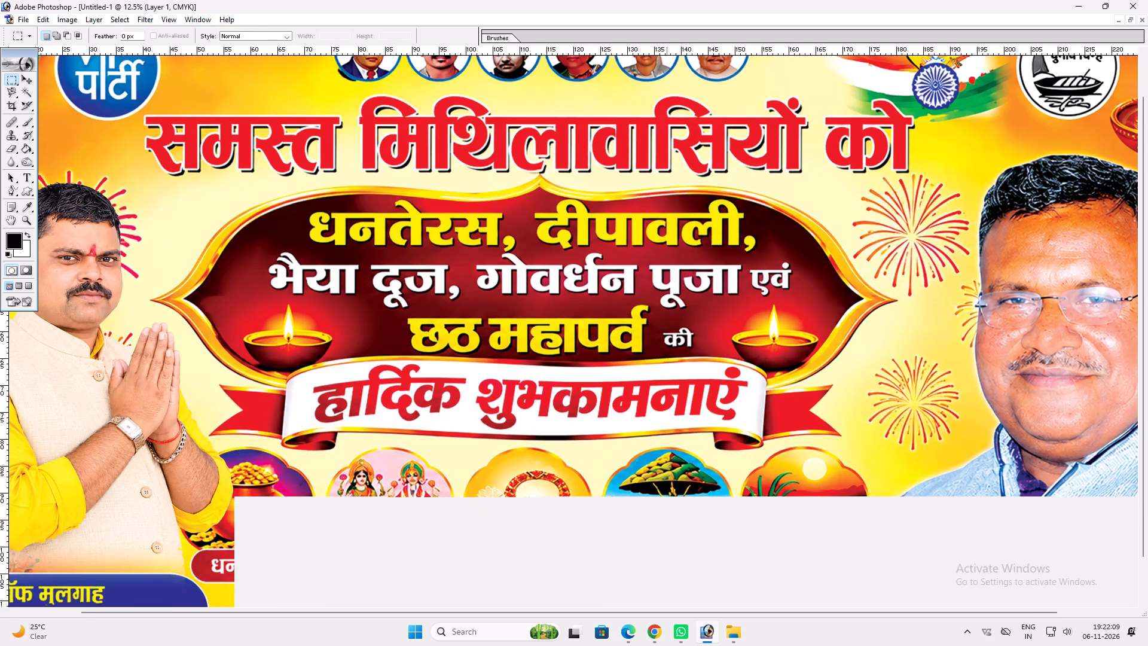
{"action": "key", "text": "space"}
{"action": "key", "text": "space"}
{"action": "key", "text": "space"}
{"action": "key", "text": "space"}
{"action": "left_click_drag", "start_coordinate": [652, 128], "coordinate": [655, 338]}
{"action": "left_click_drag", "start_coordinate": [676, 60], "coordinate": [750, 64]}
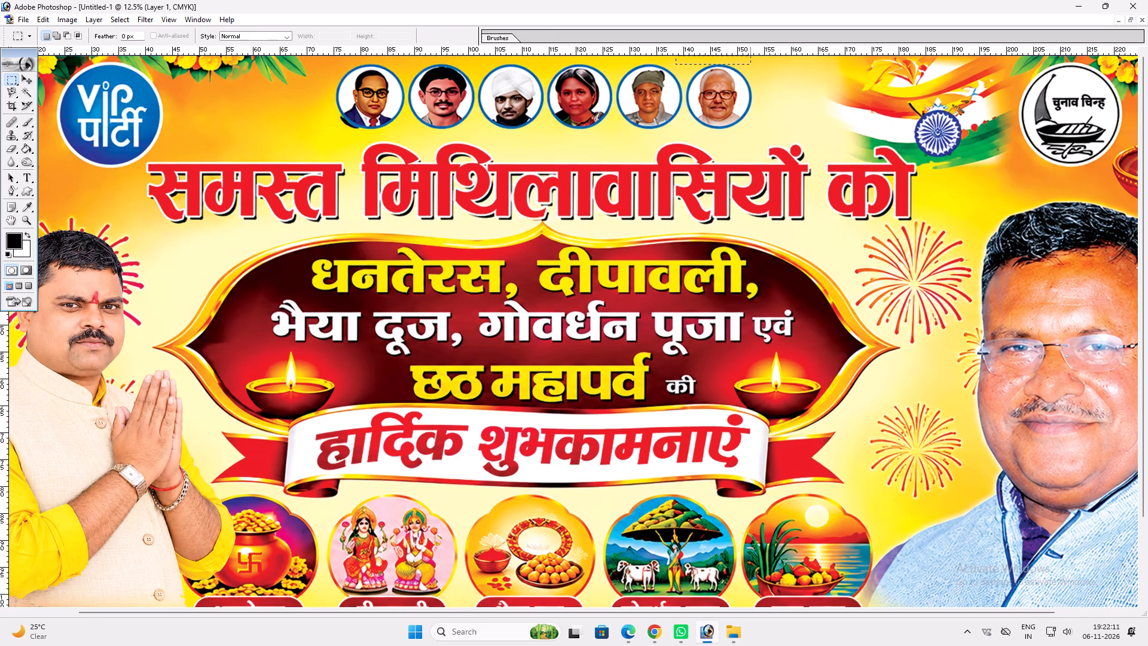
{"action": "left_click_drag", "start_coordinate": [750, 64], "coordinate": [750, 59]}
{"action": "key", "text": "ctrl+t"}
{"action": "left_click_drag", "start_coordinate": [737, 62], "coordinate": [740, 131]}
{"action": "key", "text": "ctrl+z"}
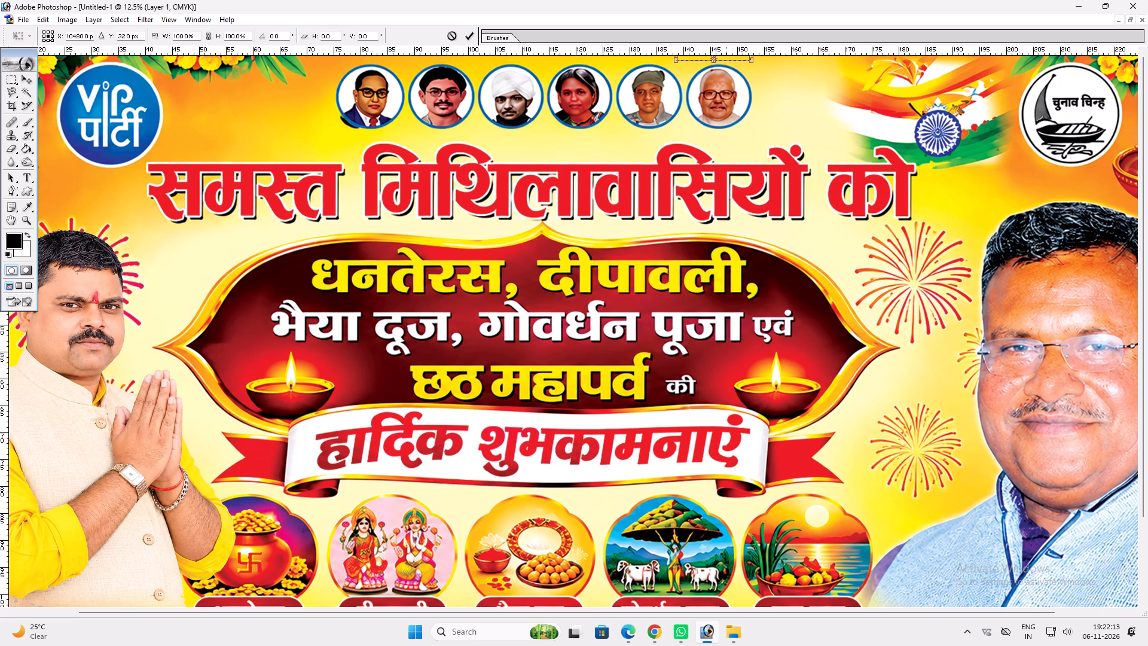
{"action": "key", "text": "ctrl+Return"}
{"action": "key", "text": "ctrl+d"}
Cover the sixth top portrait by stretching a narrow background strip from beside it across the whole circle.
{"action": "left_click_drag", "start_coordinate": [758, 65], "coordinate": [768, 125]}
{"action": "key", "text": "ctrl+t"}
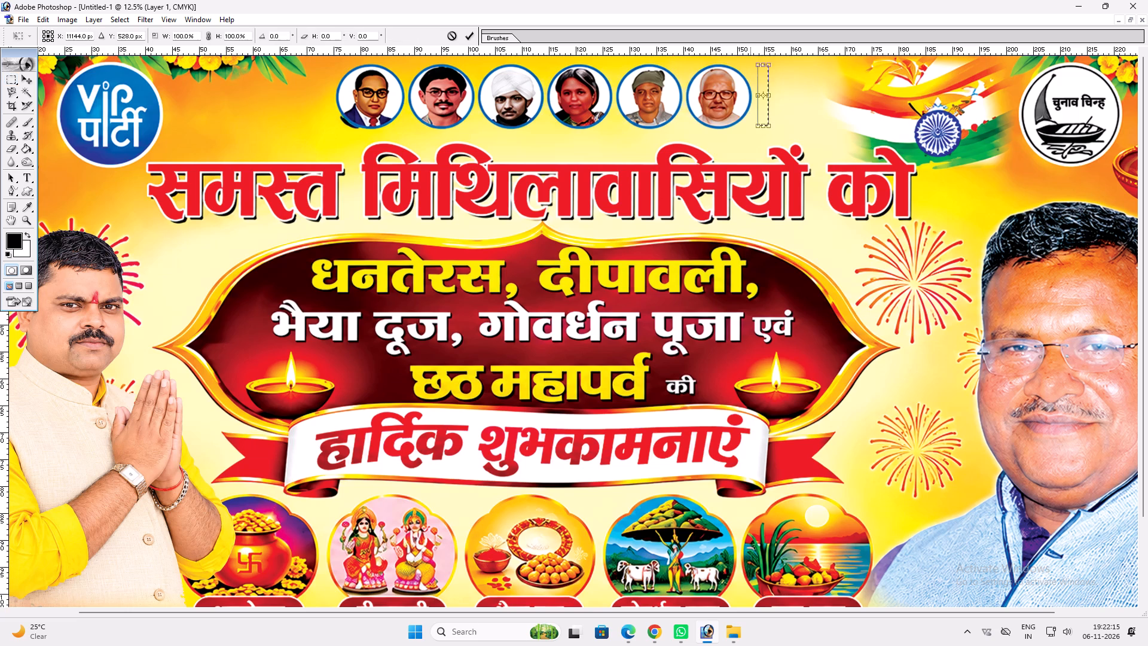
{"action": "left_click_drag", "start_coordinate": [750, 99], "coordinate": [682, 96]}
{"action": "key", "text": "ctrl+z"}
{"action": "left_click_drag", "start_coordinate": [755, 86], "coordinate": [695, 91]}
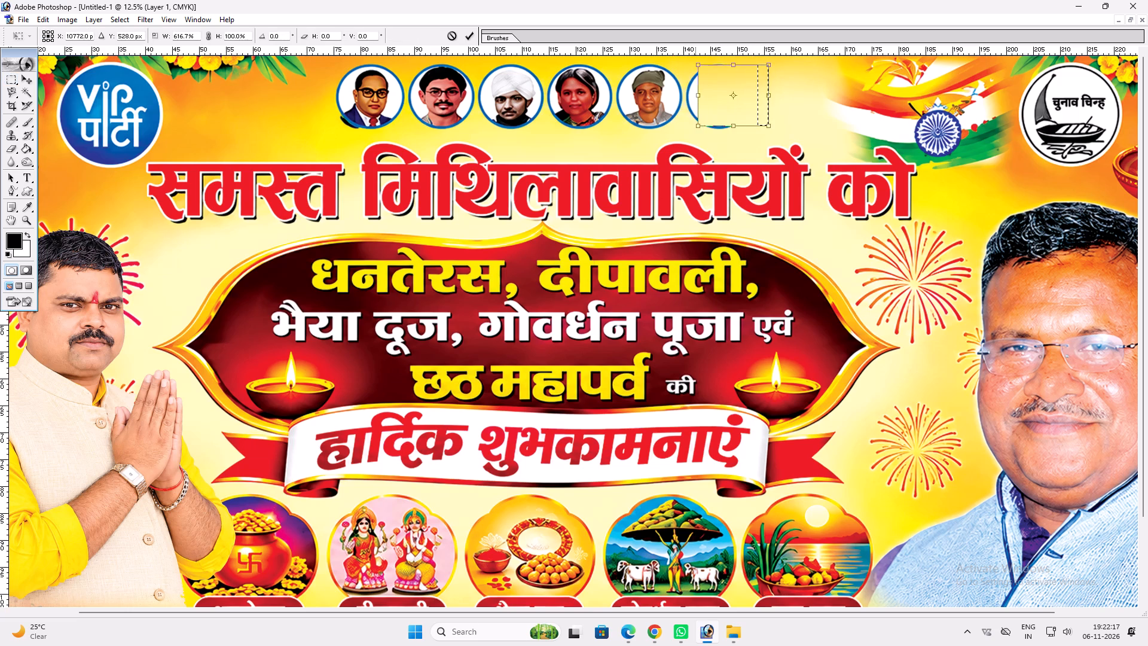
{"action": "left_click_drag", "start_coordinate": [695, 91], "coordinate": [683, 95]}
{"action": "left_click_drag", "start_coordinate": [723, 123], "coordinate": [722, 132]}
{"action": "key", "text": "Return"}
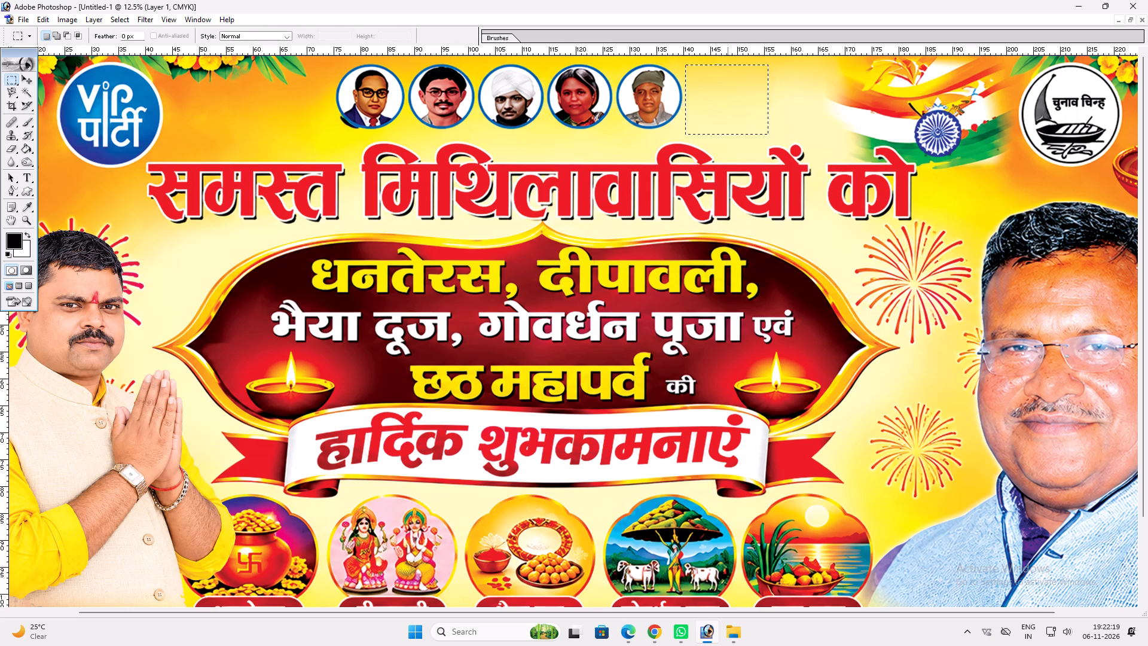
Adjust the background patch over the removed sixth portrait with a slight transform and clear the selection.
{"action": "key", "text": "ctrl+d"}
{"action": "key", "text": "space"}
{"action": "key", "text": "space"}
{"action": "key", "text": "space"}
{"action": "key", "text": "space"}
{"action": "right_click", "coordinate": [692, 115]}
{"action": "left_click", "coordinate": [709, 121]}
{"action": "key", "text": "ctrl+z"}
{"action": "key", "text": "ctrl+t"}
{"action": "left_click_drag", "start_coordinate": [703, 80], "coordinate": [711, 78], "text": "shift"}
{"action": "key", "text": "shift+Return"}
{"action": "key", "text": "ctrl+d"}
Cover the fifth top portrait by stretching a background strip from its outer side across the whole circle.
{"action": "left_click_drag", "start_coordinate": [667, 79], "coordinate": [695, 132]}
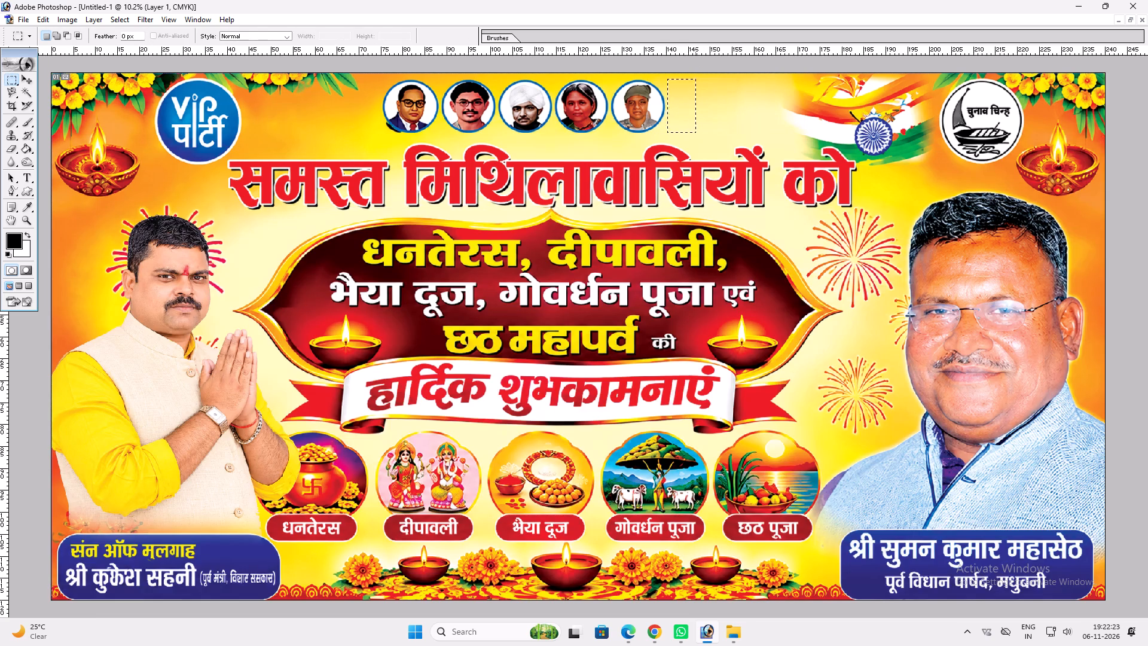
{"action": "key", "text": "ctrl+t"}
{"action": "left_click_drag", "start_coordinate": [666, 108], "coordinate": [613, 117]}
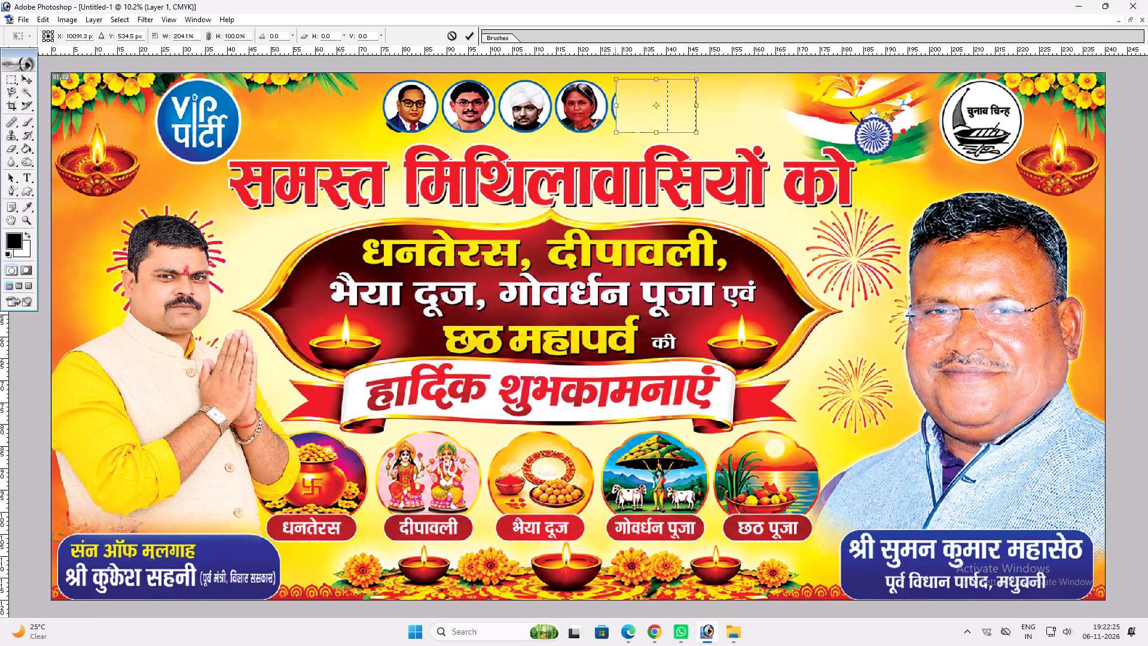
{"action": "left_click_drag", "start_coordinate": [613, 117], "coordinate": [606, 119]}
{"action": "key", "text": "Return"}
{"action": "key", "text": "ctrl+d"}
{"action": "key", "text": "ctrl+z"}
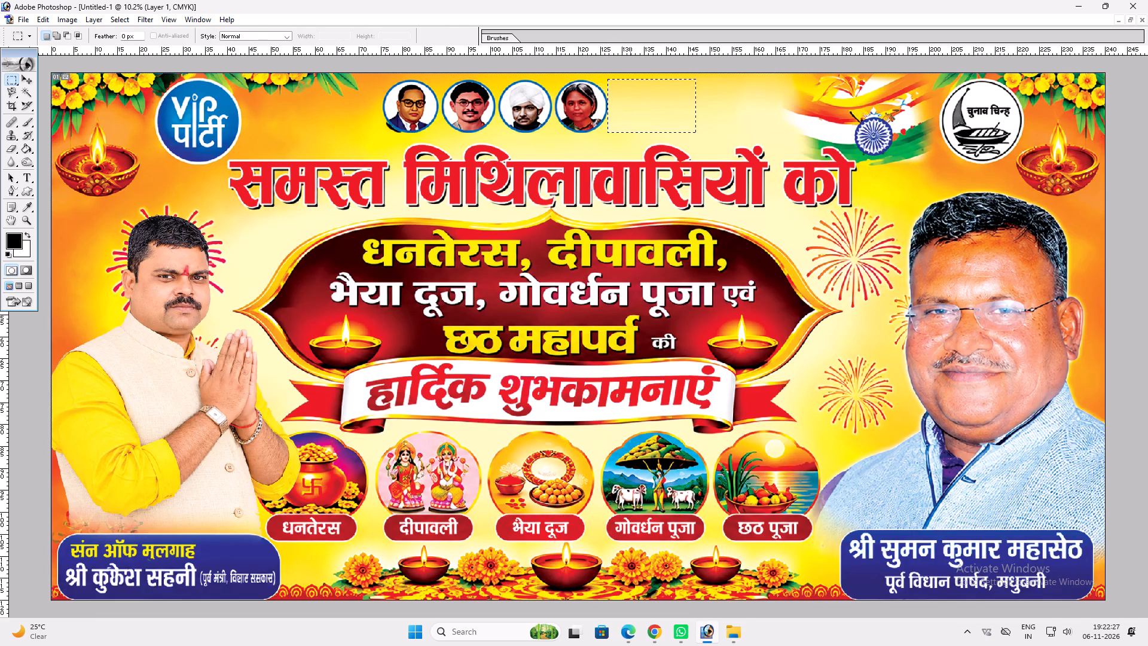
{"action": "key", "text": "ctrl+t"}
{"action": "left_click", "coordinate": [634, 132], "text": "ctrl"}
{"action": "key", "text": "Return"}
{"action": "key", "text": "ctrl+d"}
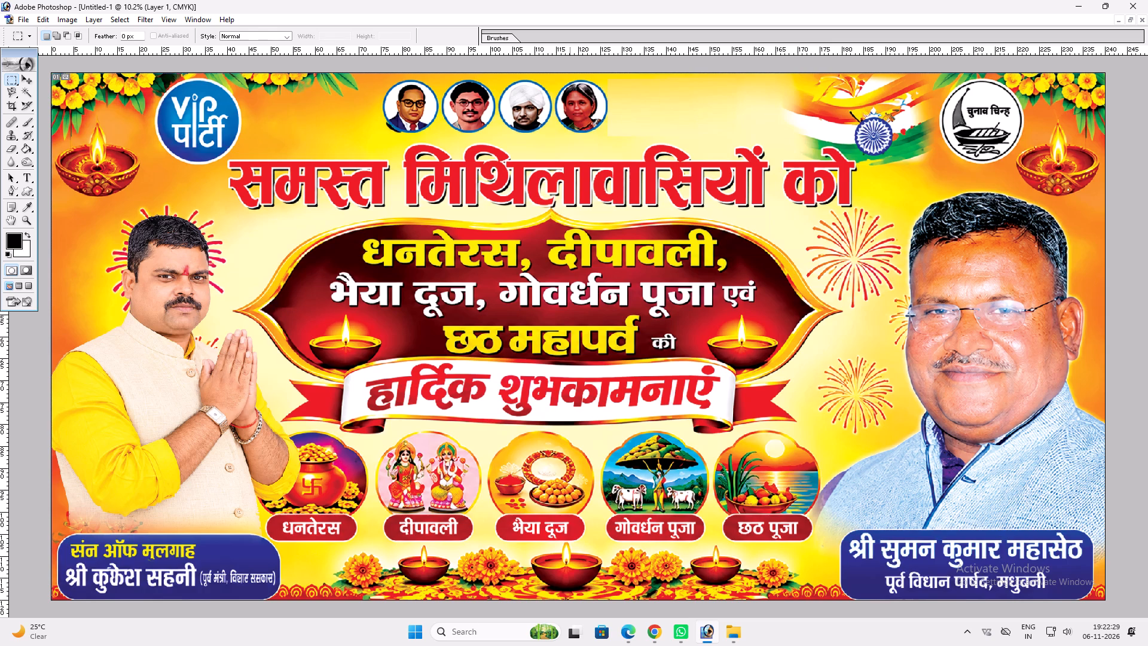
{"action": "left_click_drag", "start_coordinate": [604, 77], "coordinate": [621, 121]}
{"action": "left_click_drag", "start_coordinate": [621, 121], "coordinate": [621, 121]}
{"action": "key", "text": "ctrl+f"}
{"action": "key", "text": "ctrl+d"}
Cover the fourth top portrait by stretching a narrow background strip from beside it across the circle.
{"action": "left_click_drag", "start_coordinate": [612, 74], "coordinate": [626, 147]}
{"action": "key", "text": "ctrl+t"}
{"action": "left_click_drag", "start_coordinate": [612, 112], "coordinate": [551, 103]}
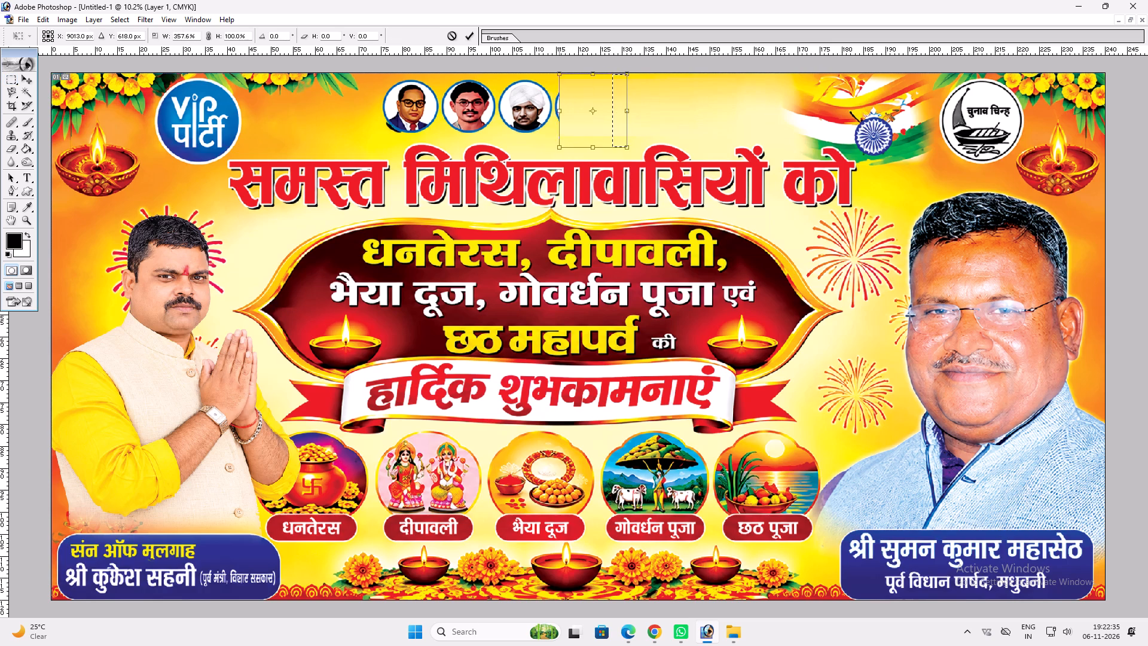
{"action": "left_click_drag", "start_coordinate": [551, 103], "coordinate": [544, 101]}
{"action": "key", "text": "ctrl+Return"}
{"action": "key", "text": "ctrl+d"}
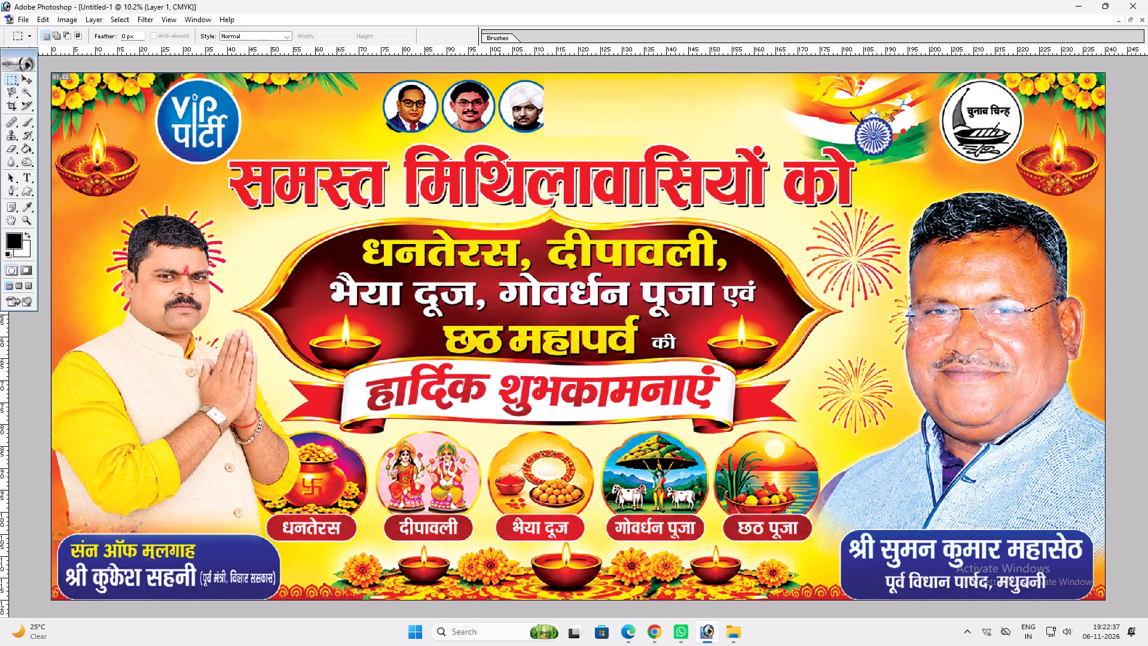
Cover the first top portrait by stretching a narrow background strip from its outer side across the circle.
{"action": "left_click_drag", "start_coordinate": [372, 76], "coordinate": [378, 138]}
{"action": "key", "text": "ctrl+t"}
{"action": "left_click_drag", "start_coordinate": [381, 113], "coordinate": [443, 112]}
{"action": "key", "text": "Return"}
{"action": "key", "text": "ctrl+d"}
Stretch a thin background strip from above the second and third portraits down over their upper halves.
{"action": "left_click_drag", "start_coordinate": [419, 75], "coordinate": [542, 77]}
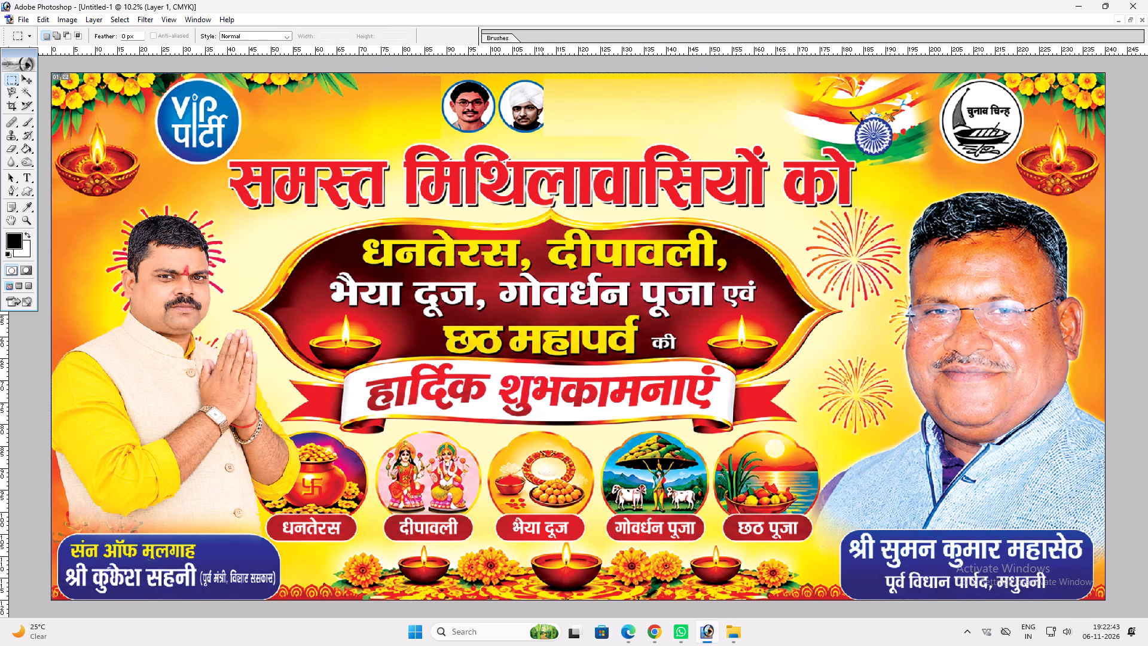
{"action": "left_click_drag", "start_coordinate": [542, 77], "coordinate": [560, 76]}
{"action": "key", "text": "ctrl+t"}
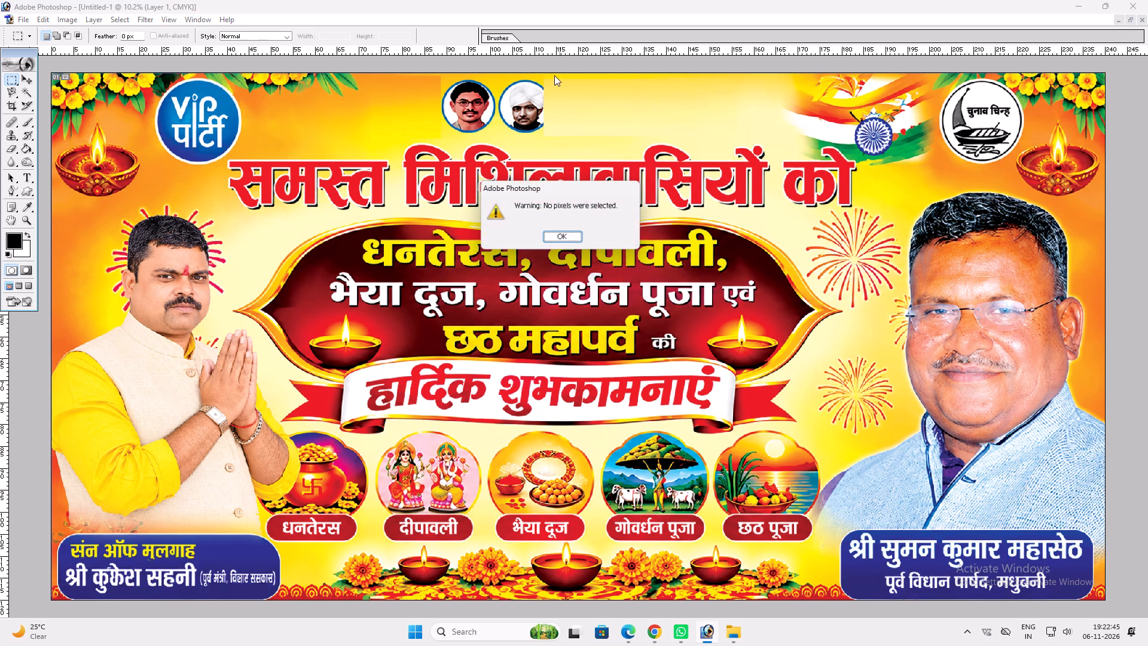
{"action": "key", "text": "Return"}
{"action": "left_click_drag", "start_coordinate": [435, 77], "coordinate": [512, 75]}
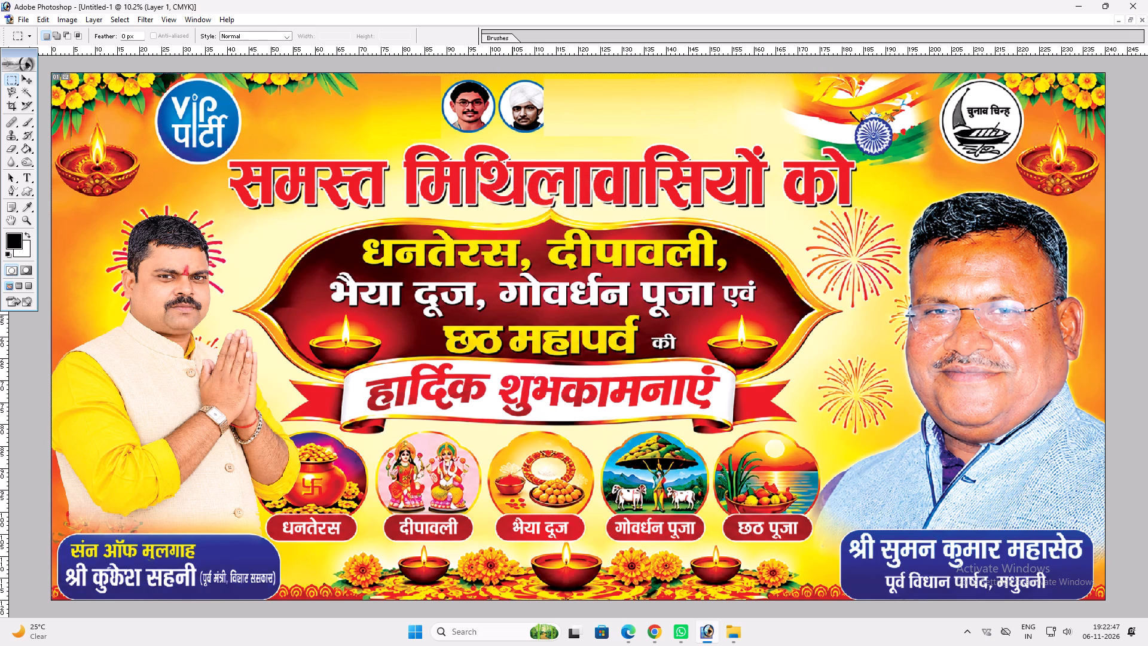
{"action": "left_click_drag", "start_coordinate": [512, 75], "coordinate": [556, 78]}
{"action": "key", "text": "ctrl+t"}
{"action": "left_click_drag", "start_coordinate": [542, 77], "coordinate": [545, 114]}
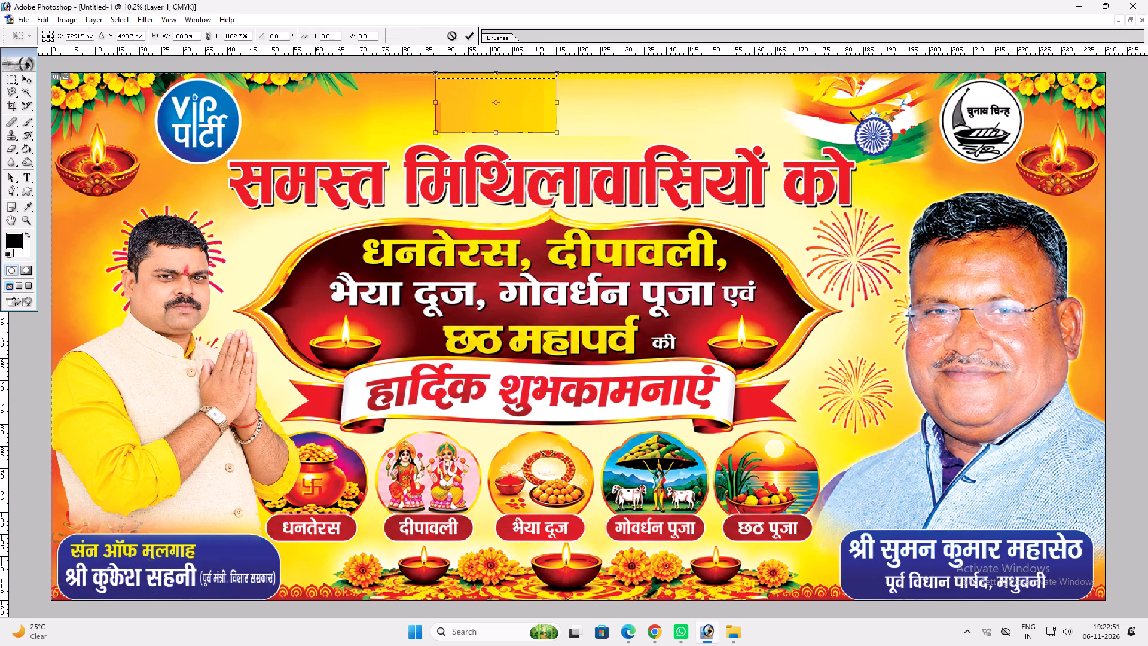
{"action": "left_click_drag", "start_coordinate": [545, 114], "coordinate": [548, 98]}
{"action": "key", "text": "Return"}
{"action": "key", "text": "ctrl+d"}
Cover the rest of the second and third portraits by stretching a narrow strip beside them across both circles.
{"action": "left_click_drag", "start_coordinate": [550, 86], "coordinate": [556, 132]}
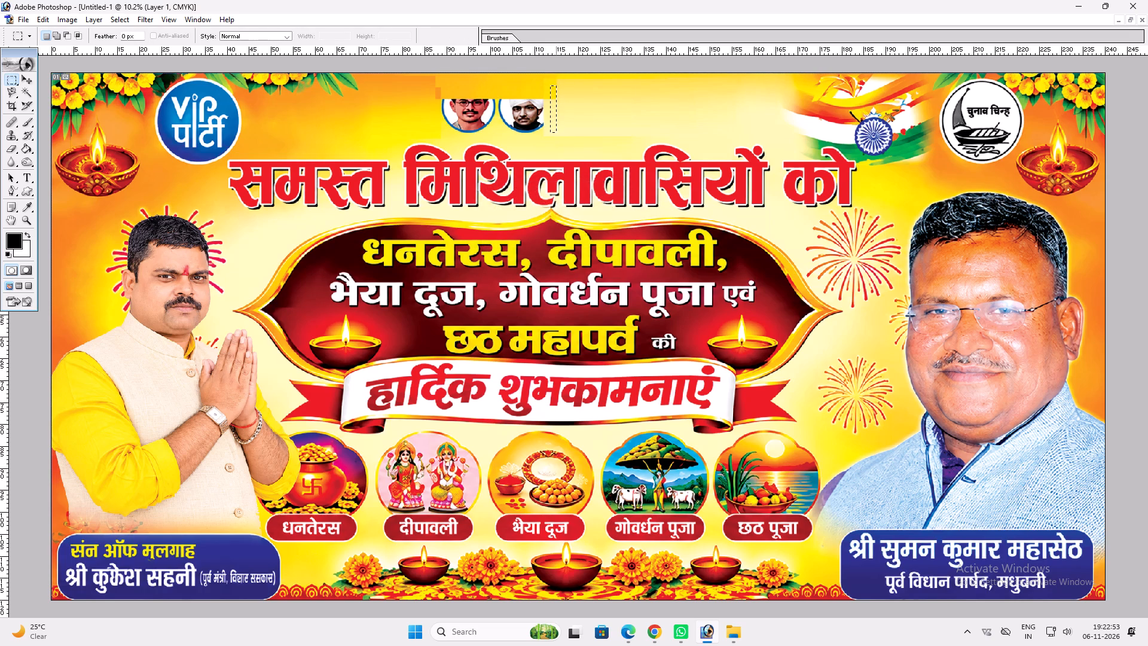
{"action": "key", "text": "ctrl+t"}
{"action": "left_click_drag", "start_coordinate": [546, 109], "coordinate": [435, 106]}
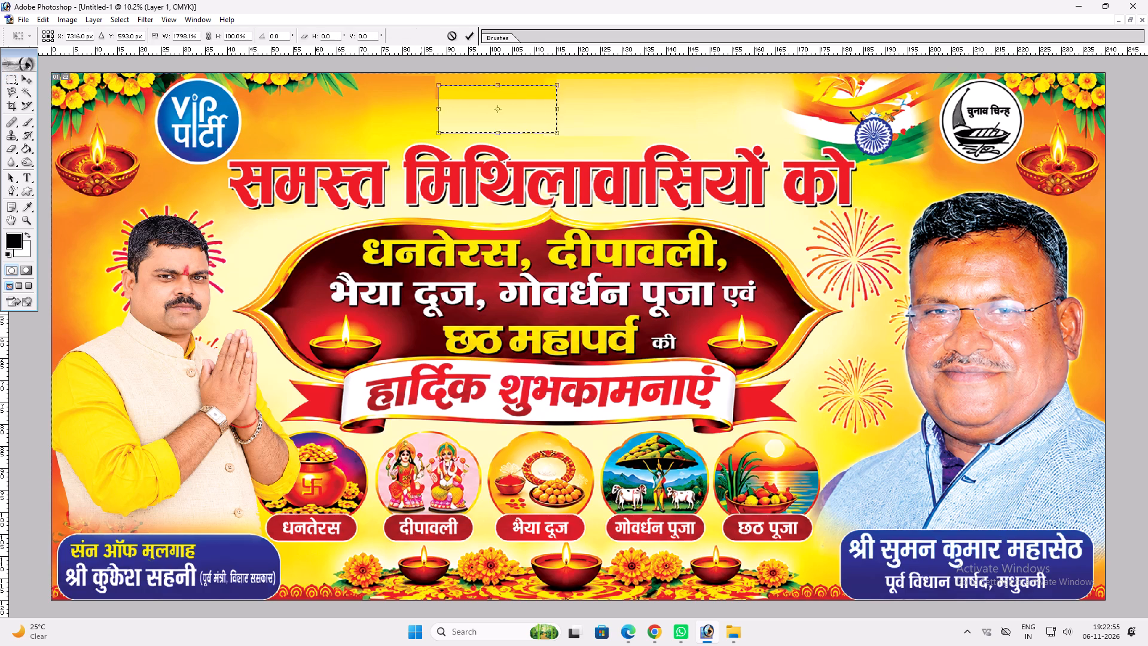
{"action": "key", "text": "Return"}
{"action": "key", "text": "ctrl+d"}
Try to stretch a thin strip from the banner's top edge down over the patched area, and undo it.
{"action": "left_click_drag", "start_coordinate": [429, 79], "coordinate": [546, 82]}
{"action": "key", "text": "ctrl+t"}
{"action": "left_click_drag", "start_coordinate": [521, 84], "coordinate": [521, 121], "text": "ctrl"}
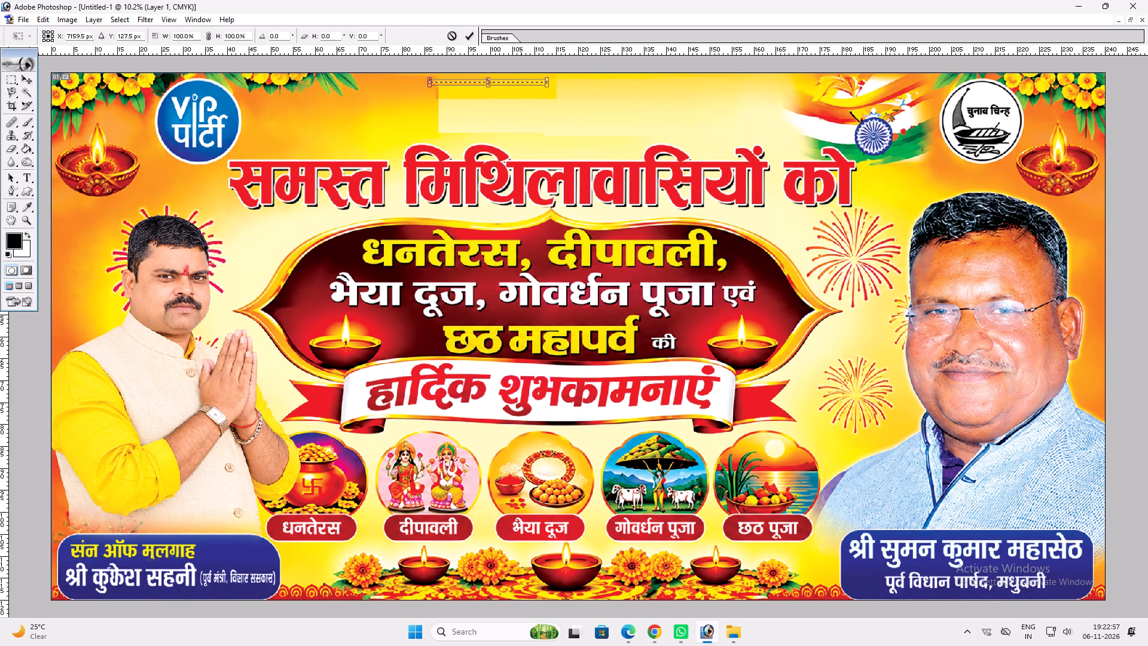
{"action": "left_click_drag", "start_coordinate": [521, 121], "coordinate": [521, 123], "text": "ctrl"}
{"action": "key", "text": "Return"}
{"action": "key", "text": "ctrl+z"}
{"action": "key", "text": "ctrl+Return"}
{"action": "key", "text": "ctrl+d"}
Use the Clone Stamp with a 600 brush to blend background over the yellow band above the removed portraits.
{"action": "type", "text": "svs]]"}
{"action": "key", "text": "bracketright"}
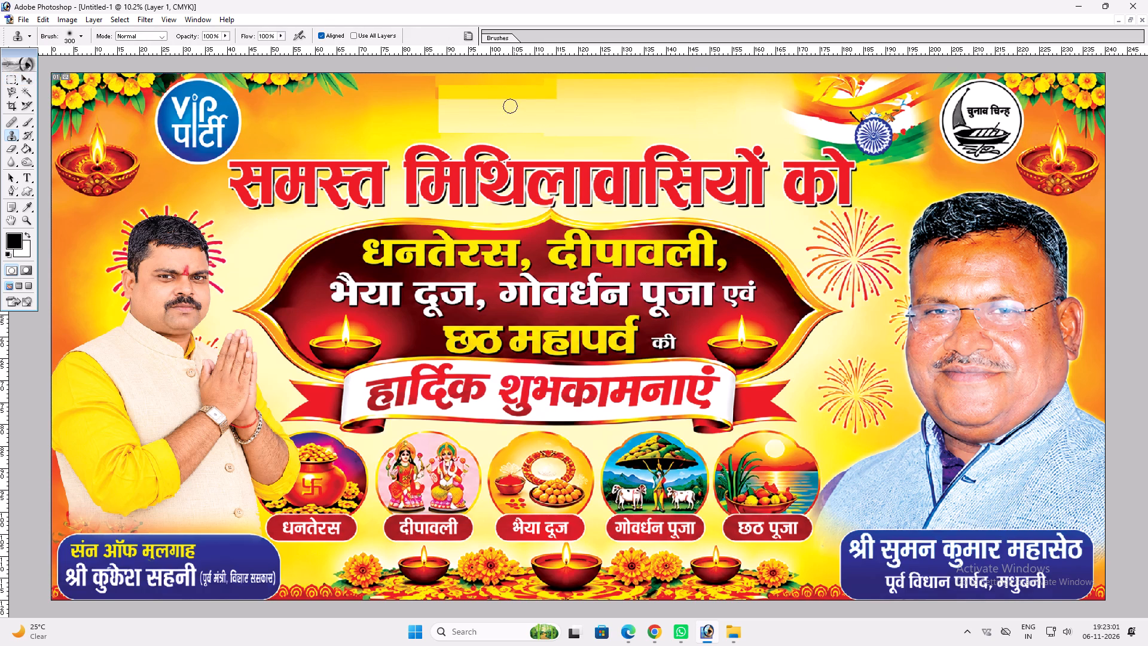
{"action": "key", "text": "bracketright"}
{"action": "key", "text": "bracketright"}
{"action": "key", "text": "bracketright"}
{"action": "left_click", "coordinate": [558, 83], "text": "alt"}
{"action": "left_click", "coordinate": [544, 89]}
{"action": "left_click_drag", "start_coordinate": [535, 91], "coordinate": [529, 92]}
{"action": "left_click", "coordinate": [521, 92]}
{"action": "left_click_drag", "start_coordinate": [494, 91], "coordinate": [476, 90]}
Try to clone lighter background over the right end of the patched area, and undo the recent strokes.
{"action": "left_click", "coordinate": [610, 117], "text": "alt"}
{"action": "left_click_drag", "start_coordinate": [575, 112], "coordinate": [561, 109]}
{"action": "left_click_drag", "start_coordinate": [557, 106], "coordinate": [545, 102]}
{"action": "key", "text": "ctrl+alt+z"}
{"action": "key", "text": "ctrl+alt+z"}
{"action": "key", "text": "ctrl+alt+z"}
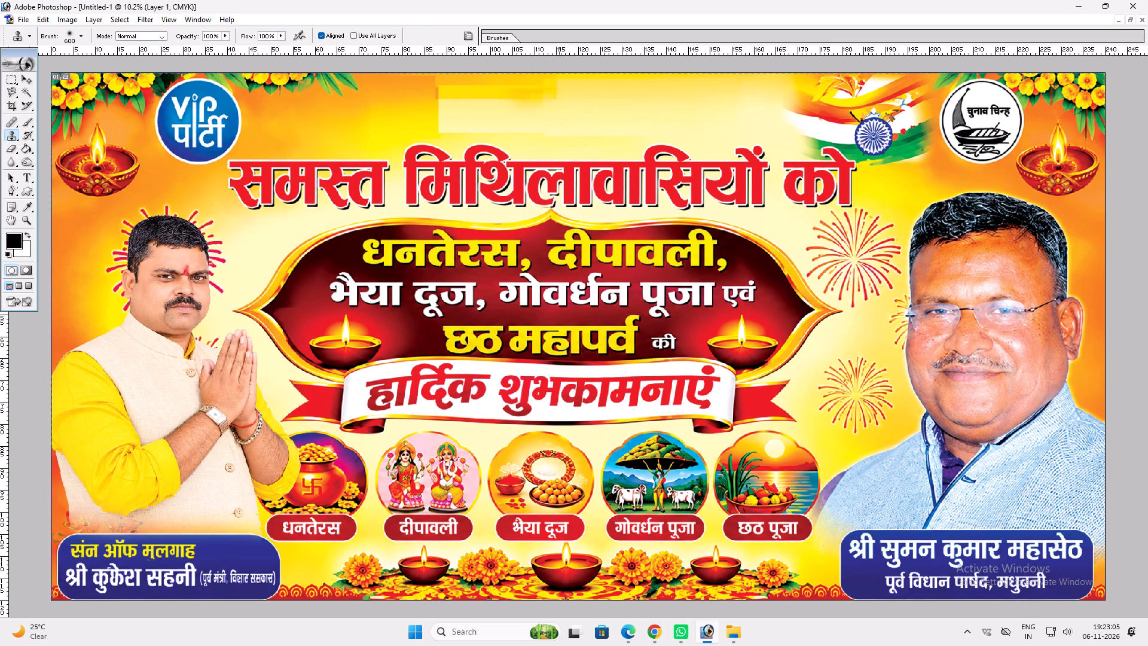
Clone background along the seam between the yellow band and the pale patch, working from right to left.
{"action": "left_click", "coordinate": [566, 116], "text": "alt"}
{"action": "left_click_drag", "start_coordinate": [560, 118], "coordinate": [552, 112]}
{"action": "left_click", "coordinate": [551, 111]}
{"action": "left_click", "coordinate": [548, 107]}
{"action": "left_click", "coordinate": [542, 100]}
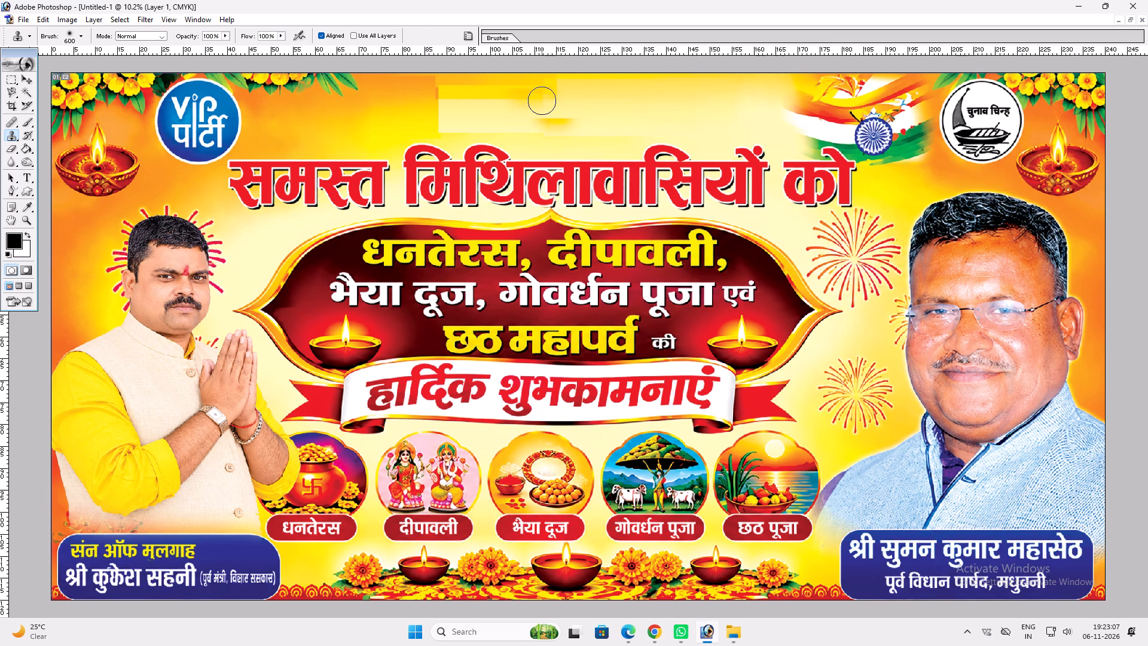
{"action": "left_click", "coordinate": [537, 99]}
{"action": "left_click_drag", "start_coordinate": [531, 98], "coordinate": [526, 97]}
{"action": "left_click_drag", "start_coordinate": [521, 96], "coordinate": [515, 94]}
{"action": "left_click_drag", "start_coordinate": [512, 93], "coordinate": [484, 98]}
{"action": "left_click_drag", "start_coordinate": [484, 98], "coordinate": [463, 100]}
{"action": "left_click", "coordinate": [452, 99]}
{"action": "double_click", "coordinate": [446, 96]}
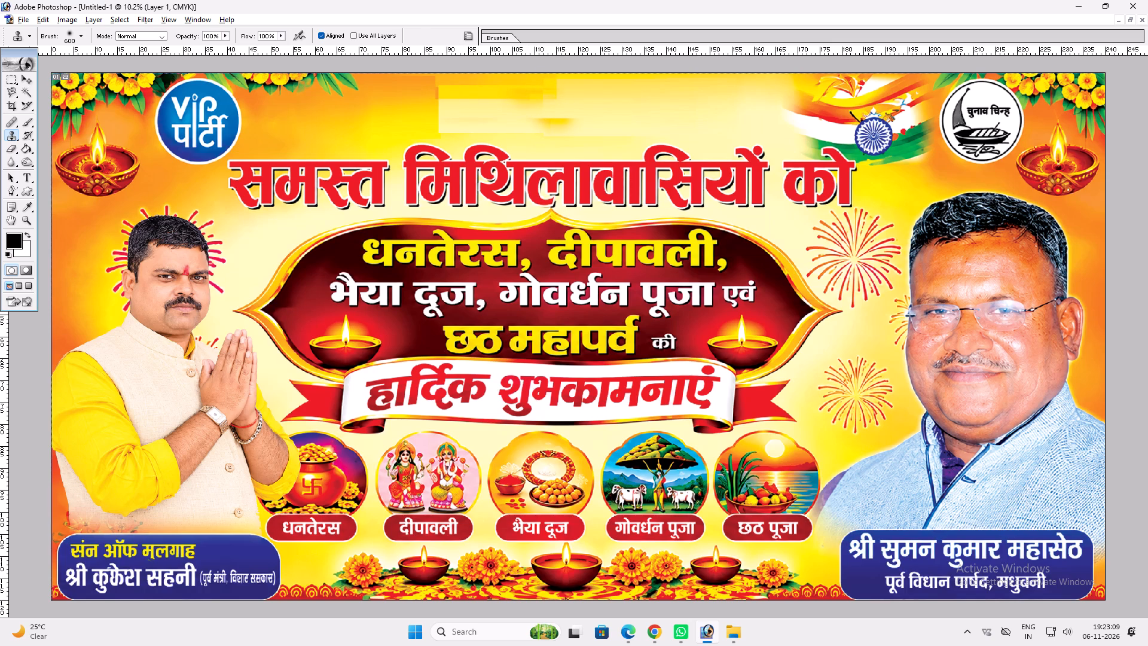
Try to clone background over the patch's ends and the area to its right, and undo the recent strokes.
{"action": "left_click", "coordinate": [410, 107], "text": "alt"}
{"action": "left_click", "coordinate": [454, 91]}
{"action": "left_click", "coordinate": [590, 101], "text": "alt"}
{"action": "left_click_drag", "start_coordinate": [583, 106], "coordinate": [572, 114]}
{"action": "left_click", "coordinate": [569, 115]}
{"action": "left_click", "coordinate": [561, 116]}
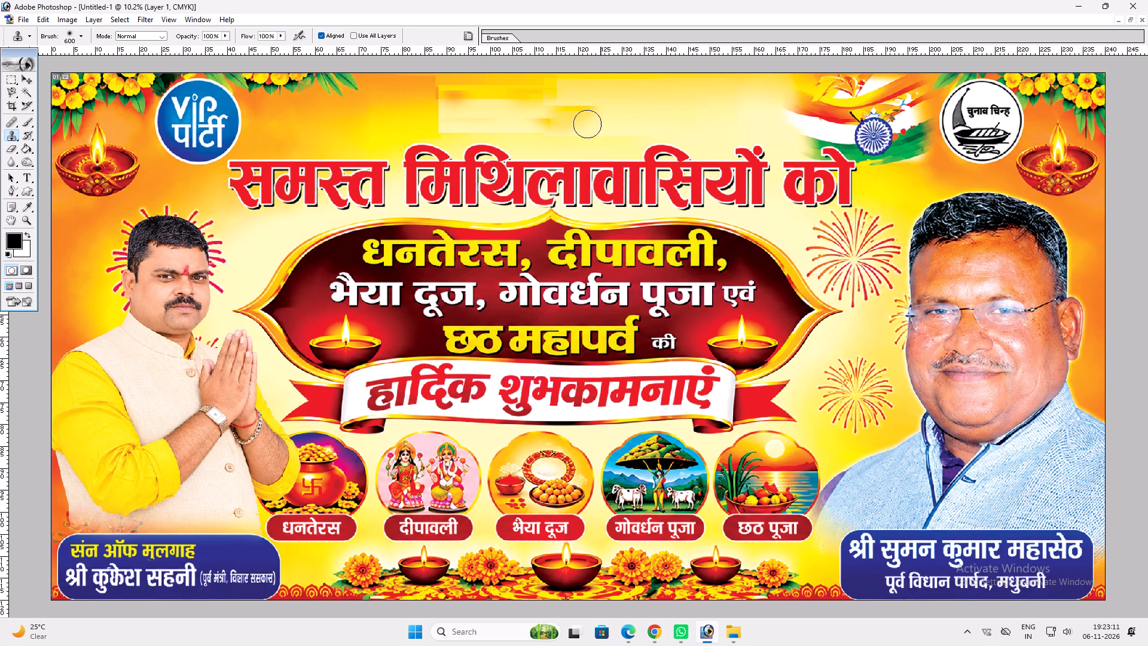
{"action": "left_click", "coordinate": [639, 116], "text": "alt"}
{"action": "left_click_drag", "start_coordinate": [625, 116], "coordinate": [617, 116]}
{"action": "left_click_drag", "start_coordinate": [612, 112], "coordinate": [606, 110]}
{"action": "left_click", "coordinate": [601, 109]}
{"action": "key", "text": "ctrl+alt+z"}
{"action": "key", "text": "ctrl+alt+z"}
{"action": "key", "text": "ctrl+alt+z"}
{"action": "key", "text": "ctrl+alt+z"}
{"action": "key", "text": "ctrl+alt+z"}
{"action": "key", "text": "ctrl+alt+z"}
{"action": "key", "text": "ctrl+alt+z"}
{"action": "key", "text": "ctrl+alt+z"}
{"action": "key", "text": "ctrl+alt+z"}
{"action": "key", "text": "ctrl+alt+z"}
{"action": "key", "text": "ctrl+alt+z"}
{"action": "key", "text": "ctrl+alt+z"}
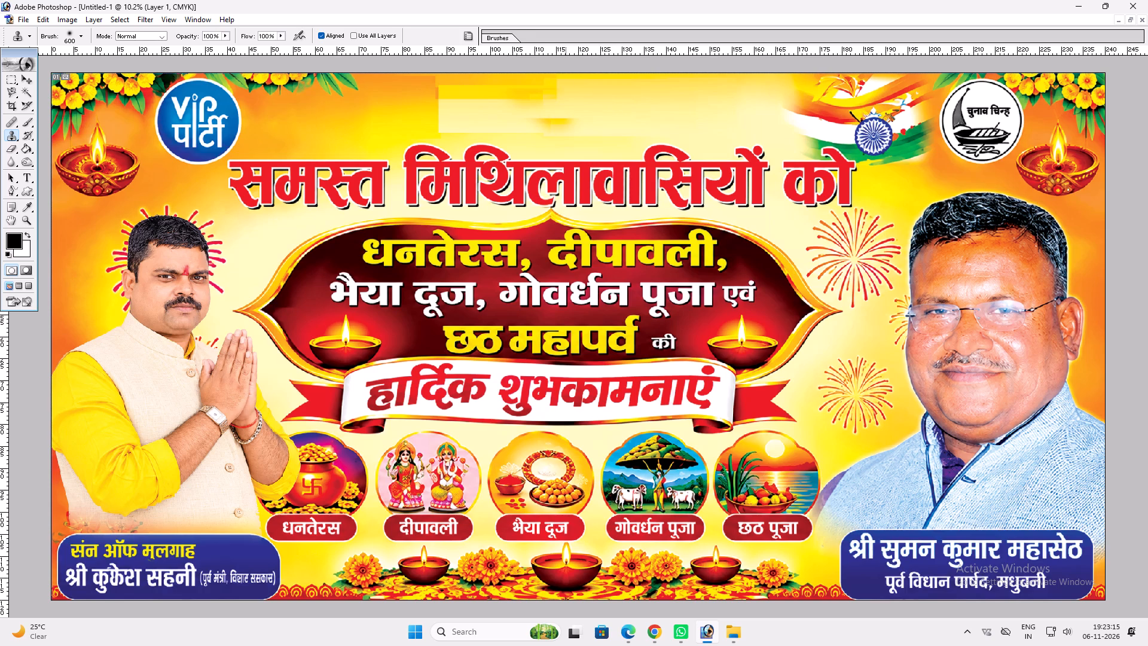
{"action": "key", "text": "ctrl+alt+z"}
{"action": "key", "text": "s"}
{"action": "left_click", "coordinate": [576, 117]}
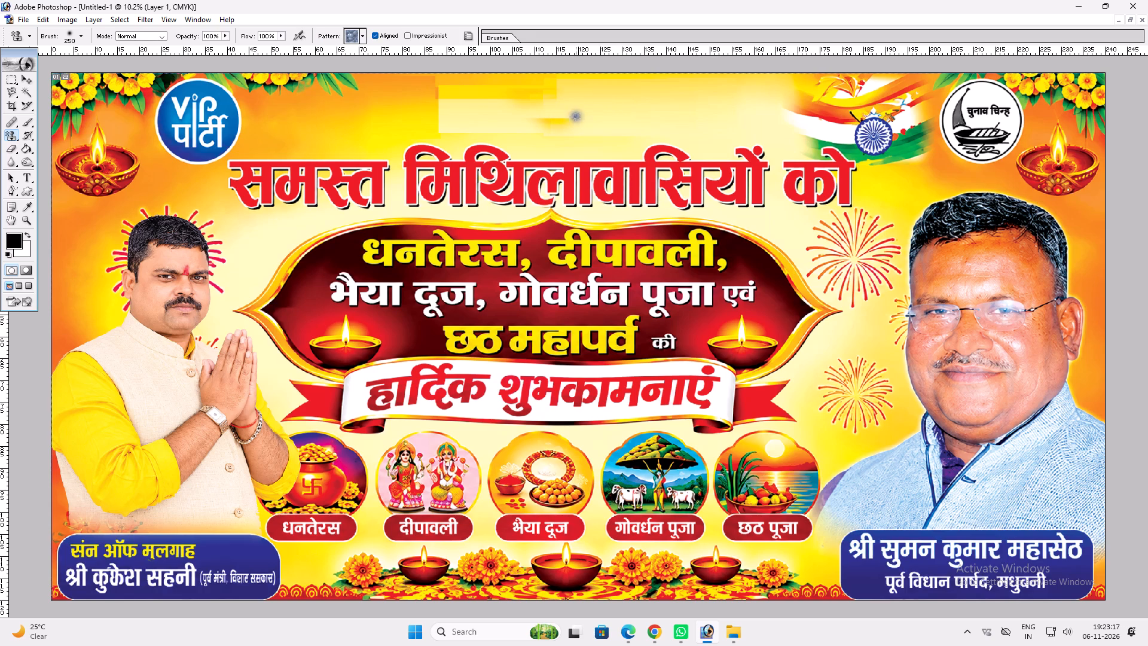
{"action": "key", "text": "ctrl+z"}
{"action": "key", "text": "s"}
Enlarge the Clone Stamp brush to 1100 and clone background over the right end of the patched area.
{"action": "key", "text": "bracketright"}
{"action": "key", "text": "bracketright"}
{"action": "key", "text": "bracketright"}
{"action": "key", "text": "bracketright"}
{"action": "key", "text": "bracketright"}
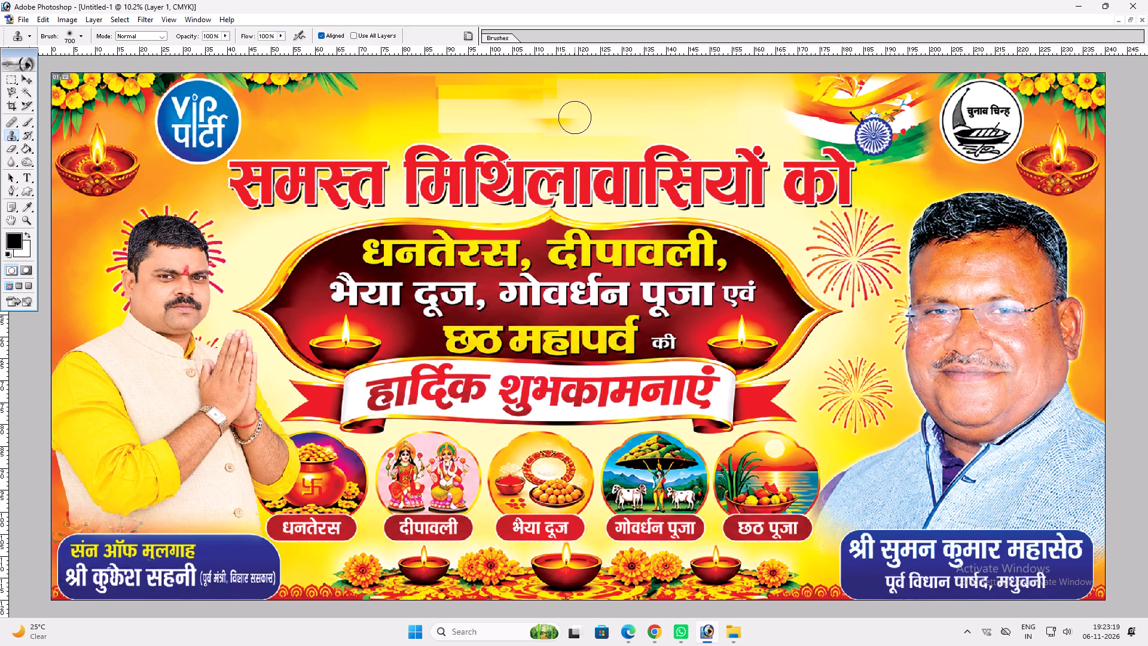
{"action": "left_click", "coordinate": [636, 93], "text": "alt"}
{"action": "left_click_drag", "start_coordinate": [602, 103], "coordinate": [582, 106]}
{"action": "left_click", "coordinate": [576, 107]}
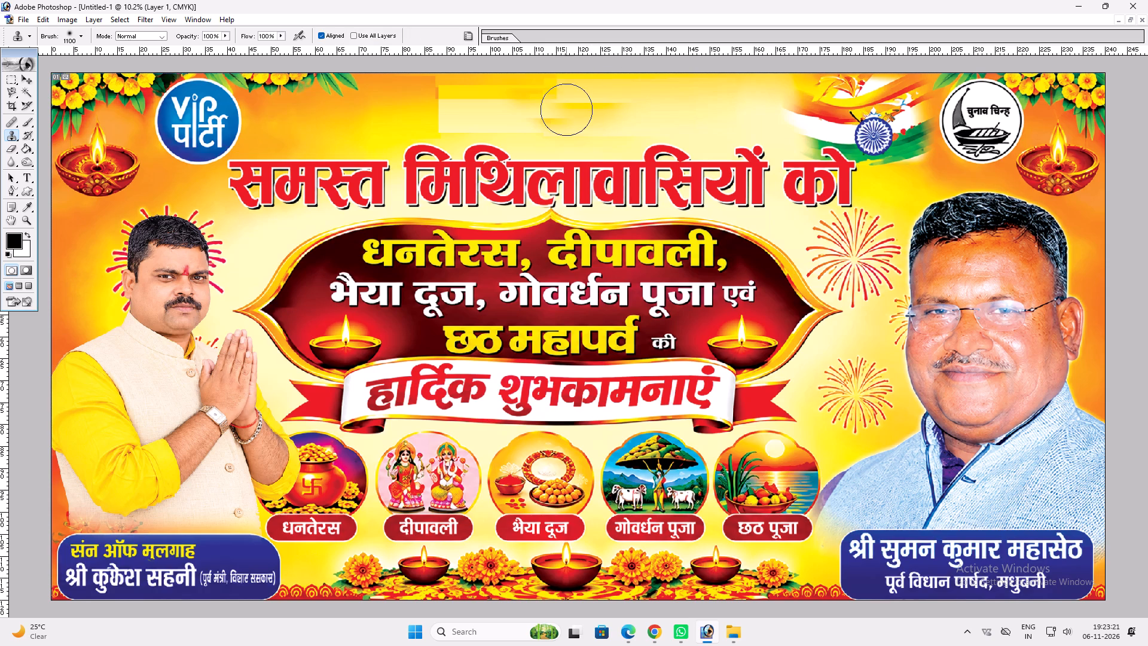
{"action": "left_click_drag", "start_coordinate": [566, 109], "coordinate": [546, 120]}
{"action": "left_click", "coordinate": [542, 116]}
{"action": "left_click", "coordinate": [540, 109]}
{"action": "left_click", "coordinate": [540, 102]}
{"action": "left_click_drag", "start_coordinate": [542, 98], "coordinate": [549, 95]}
{"action": "left_click", "coordinate": [555, 93]}
{"action": "left_click_drag", "start_coordinate": [569, 90], "coordinate": [577, 88]}
{"action": "left_click_drag", "start_coordinate": [584, 88], "coordinate": [596, 87]}
Clone background over the area of the removed fifth portrait, working towards the banner's top edge.
{"action": "key", "text": "space"}
{"action": "left_click", "coordinate": [670, 93], "text": "alt"}
{"action": "left_click_drag", "start_coordinate": [657, 93], "coordinate": [645, 94]}
{"action": "left_click_drag", "start_coordinate": [643, 93], "coordinate": [636, 93]}
{"action": "left_click", "coordinate": [626, 93]}
{"action": "left_click", "coordinate": [622, 88]}
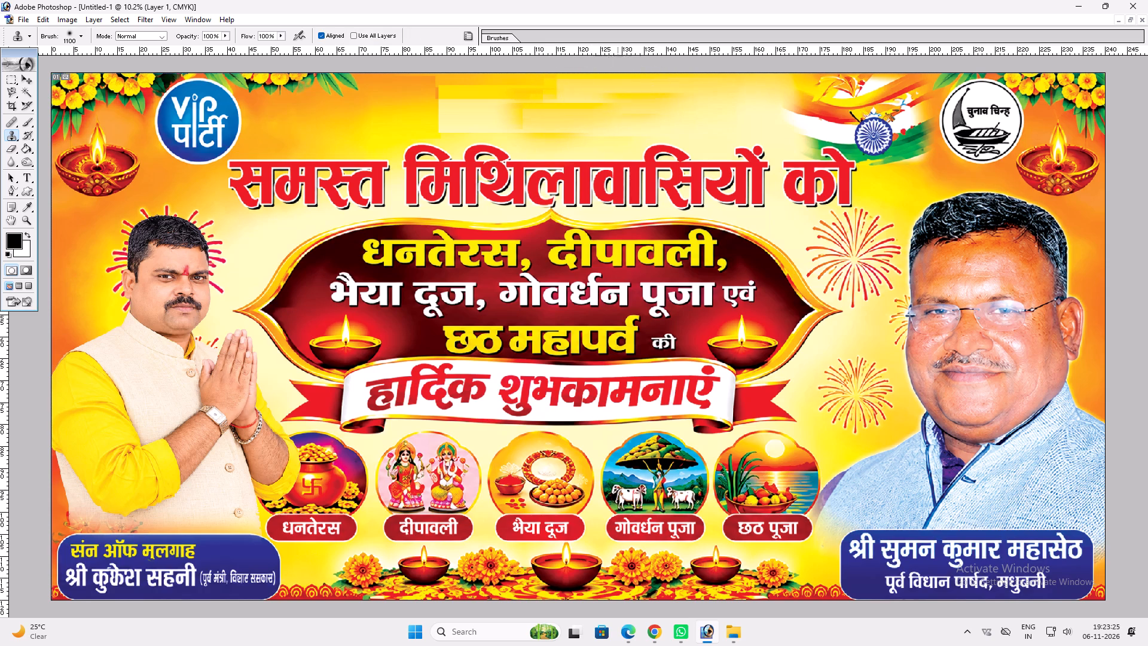
{"action": "double_click", "coordinate": [618, 81]}
Reselect the Clone Stamp and clone background along the top edge across the patches of the removed portraits.
{"action": "left_click", "coordinate": [14, 131]}
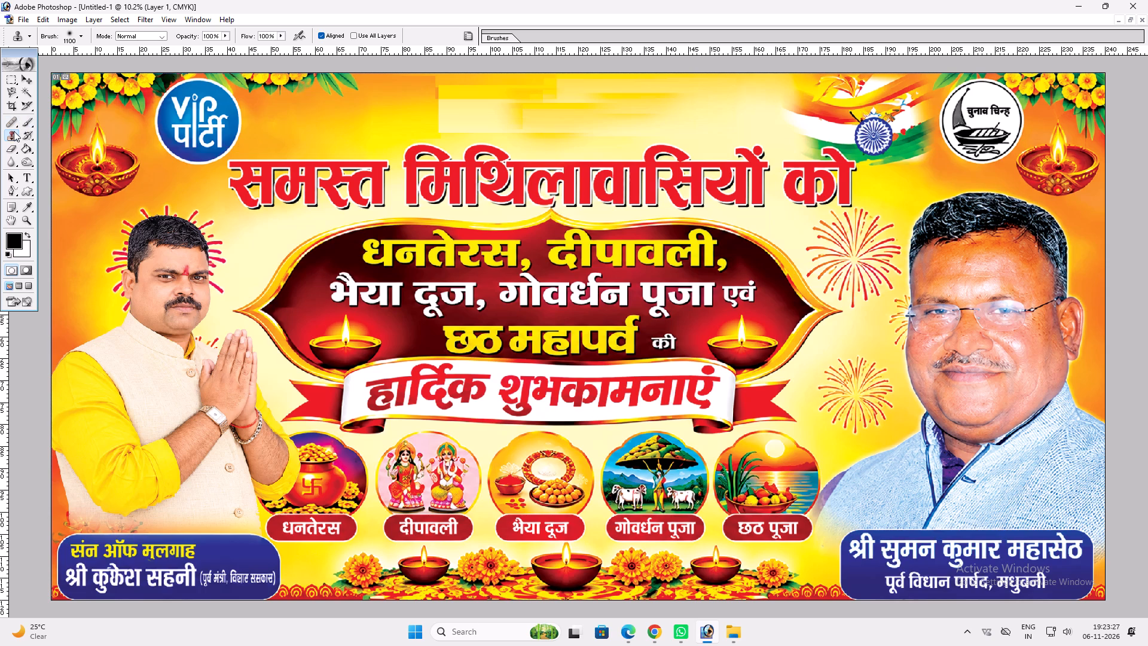
{"action": "right_click", "coordinate": [14, 131]}
{"action": "left_click", "coordinate": [41, 136]}
{"action": "left_click_drag", "start_coordinate": [649, 100], "coordinate": [644, 97], "text": "alt"}
{"action": "left_click_drag", "start_coordinate": [621, 89], "coordinate": [601, 89]}
{"action": "left_click_drag", "start_coordinate": [601, 89], "coordinate": [569, 83]}
{"action": "left_click_drag", "start_coordinate": [567, 81], "coordinate": [561, 78]}
{"action": "left_click", "coordinate": [552, 74]}
{"action": "left_click", "coordinate": [546, 73]}
{"action": "left_click_drag", "start_coordinate": [527, 73], "coordinate": [480, 83]}
{"action": "left_click_drag", "start_coordinate": [470, 84], "coordinate": [438, 83]}
{"action": "triple_click", "coordinate": [426, 80]}
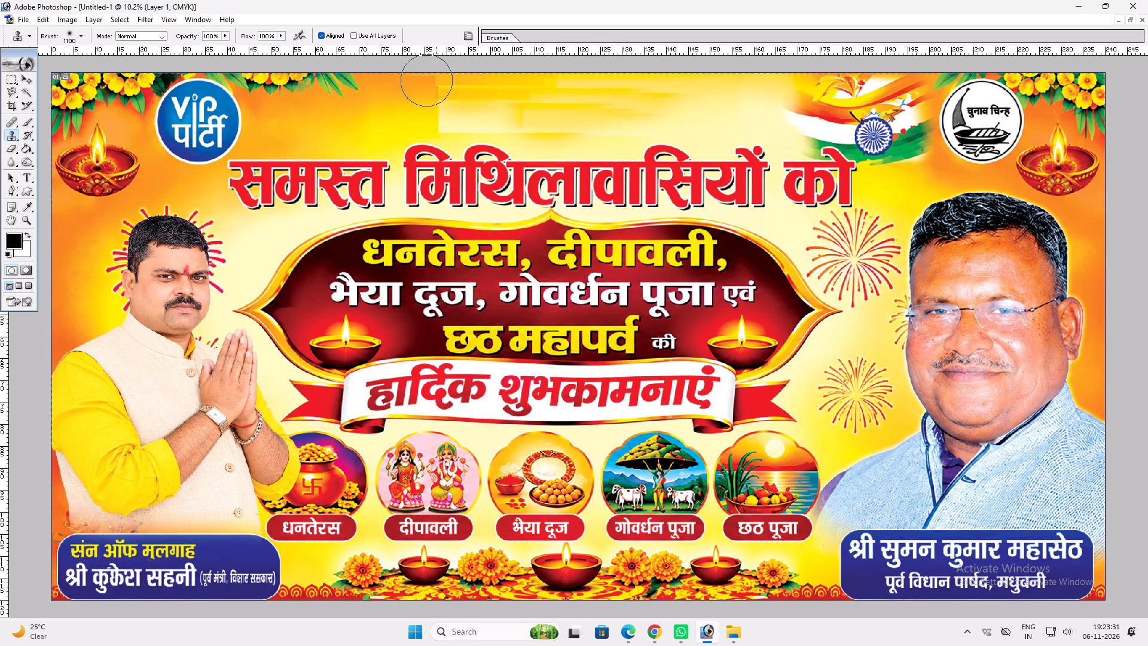
{"action": "left_click", "coordinate": [426, 79]}
{"action": "double_click", "coordinate": [433, 75]}
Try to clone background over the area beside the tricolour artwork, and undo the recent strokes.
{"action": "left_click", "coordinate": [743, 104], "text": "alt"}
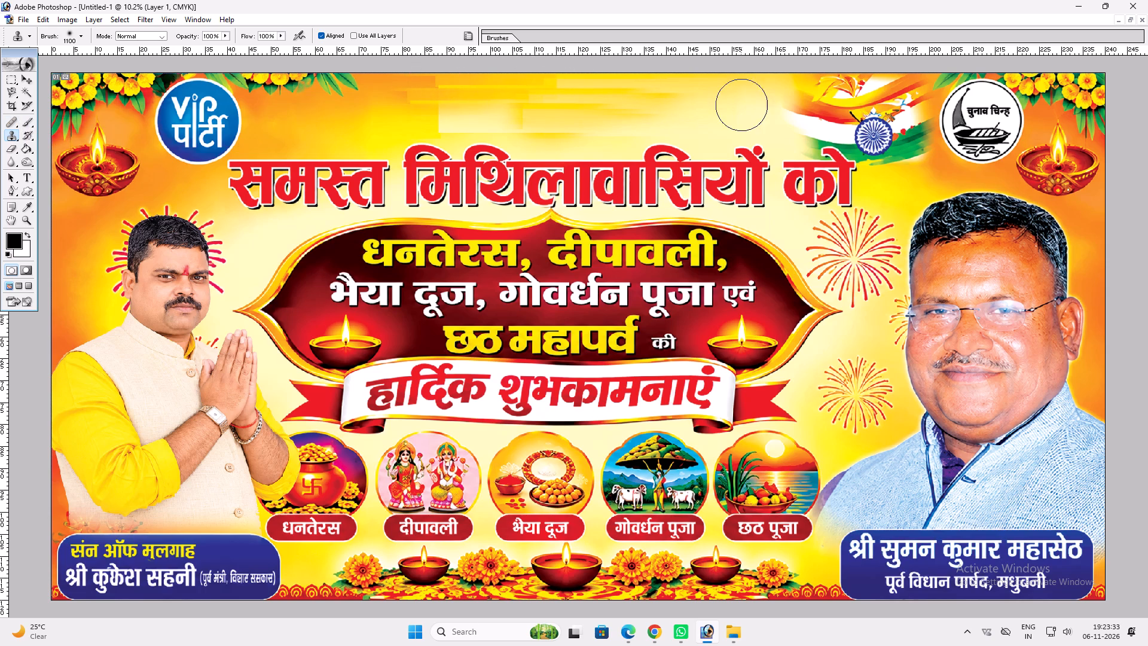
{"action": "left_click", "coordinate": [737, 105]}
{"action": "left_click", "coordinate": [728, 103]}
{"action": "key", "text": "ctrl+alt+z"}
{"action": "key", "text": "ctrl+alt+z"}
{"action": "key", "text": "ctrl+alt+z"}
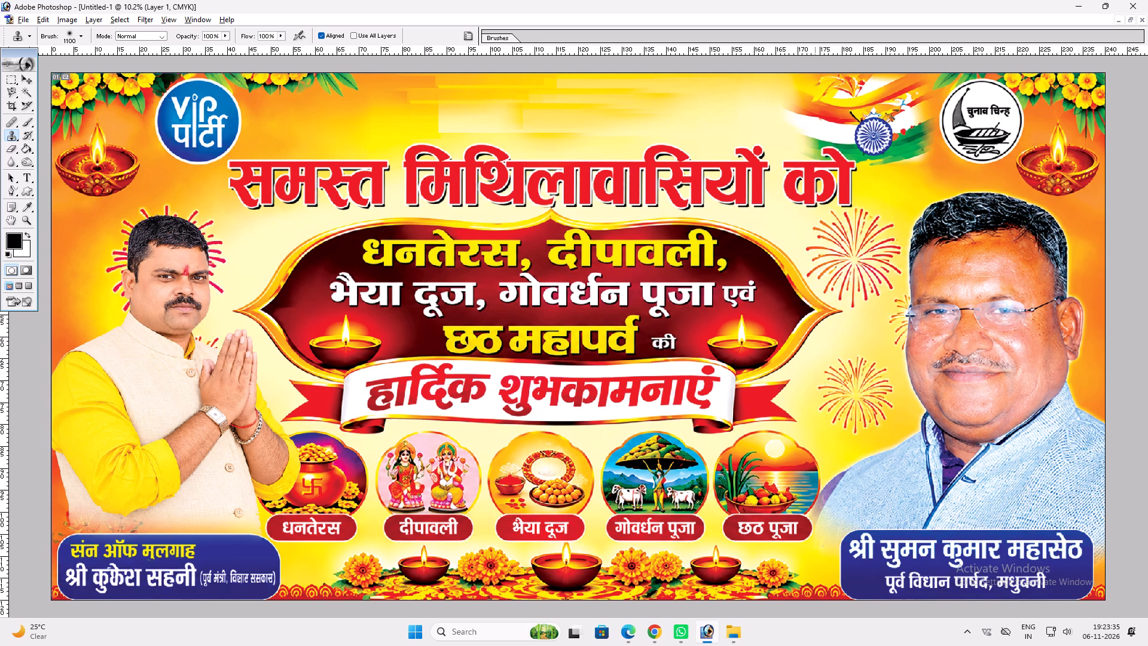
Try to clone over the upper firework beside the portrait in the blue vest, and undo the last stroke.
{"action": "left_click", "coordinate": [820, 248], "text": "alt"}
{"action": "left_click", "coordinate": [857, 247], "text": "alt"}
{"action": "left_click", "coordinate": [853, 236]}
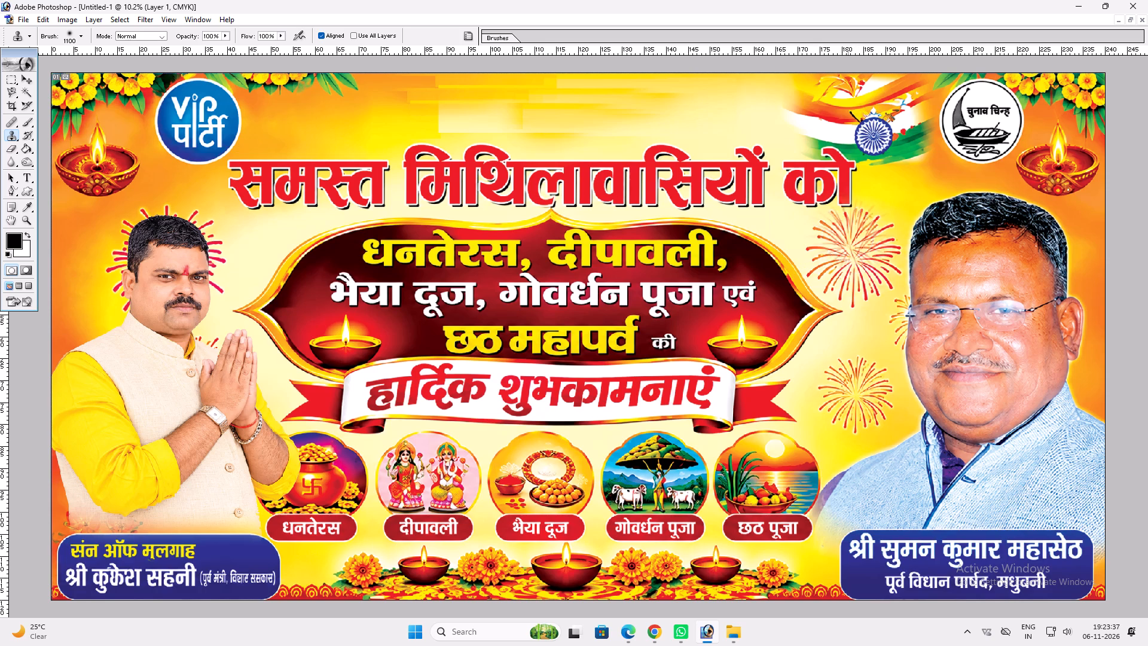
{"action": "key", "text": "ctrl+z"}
Clone background along the banner's top edge, from near the tricolour artwork back across the removed portraits.
{"action": "left_click", "coordinate": [695, 103]}
{"action": "left_click_drag", "start_coordinate": [680, 97], "coordinate": [679, 97]}
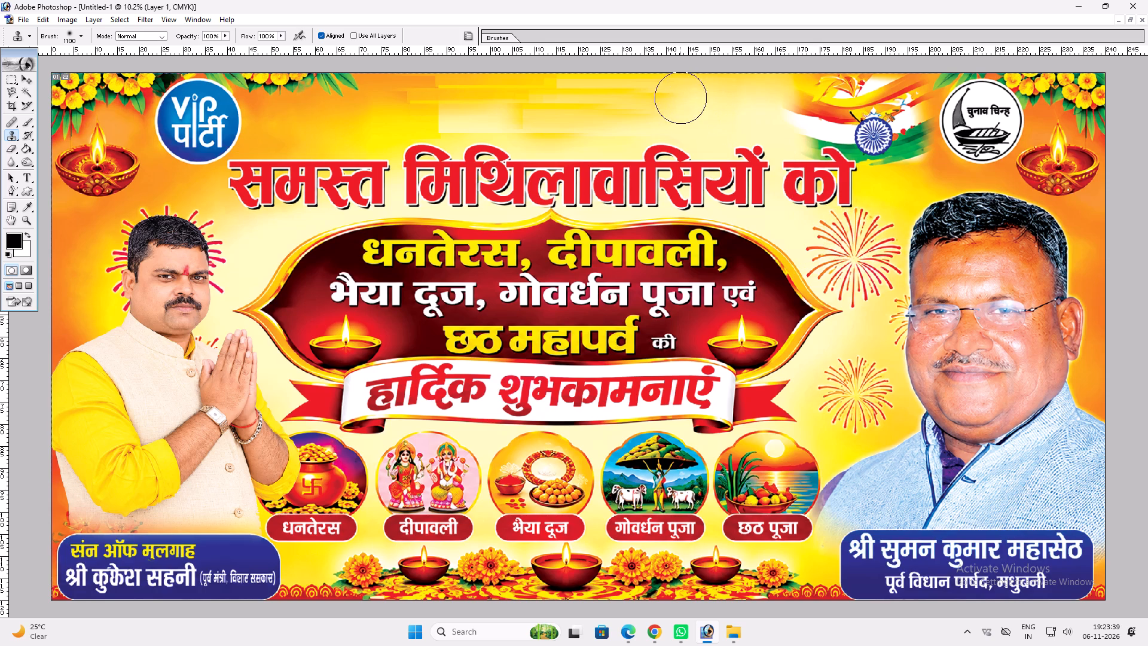
{"action": "left_click_drag", "start_coordinate": [679, 97], "coordinate": [674, 97]}
{"action": "left_click", "coordinate": [668, 96]}
{"action": "left_click_drag", "start_coordinate": [664, 95], "coordinate": [657, 94]}
{"action": "left_click", "coordinate": [651, 93]}
{"action": "left_click", "coordinate": [641, 90]}
{"action": "left_click_drag", "start_coordinate": [625, 90], "coordinate": [610, 88]}
{"action": "left_click", "coordinate": [591, 83]}
{"action": "left_click_drag", "start_coordinate": [574, 83], "coordinate": [560, 83]}
{"action": "left_click", "coordinate": [548, 83]}
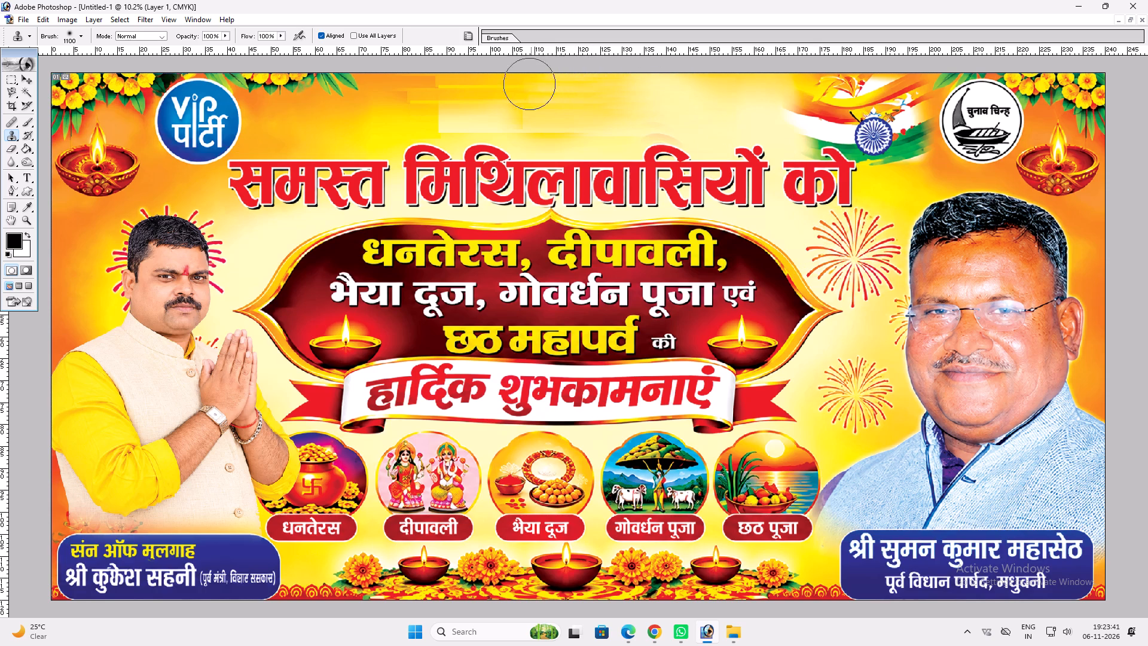
Clone more background across the patched strip above the red heading, and undo the last strokes at its VIP logo end.
{"action": "left_click", "coordinate": [658, 105], "text": "alt"}
{"action": "left_click_drag", "start_coordinate": [615, 102], "coordinate": [587, 103]}
{"action": "left_click_drag", "start_coordinate": [564, 102], "coordinate": [552, 102]}
{"action": "left_click", "coordinate": [544, 102]}
{"action": "left_click", "coordinate": [512, 112]}
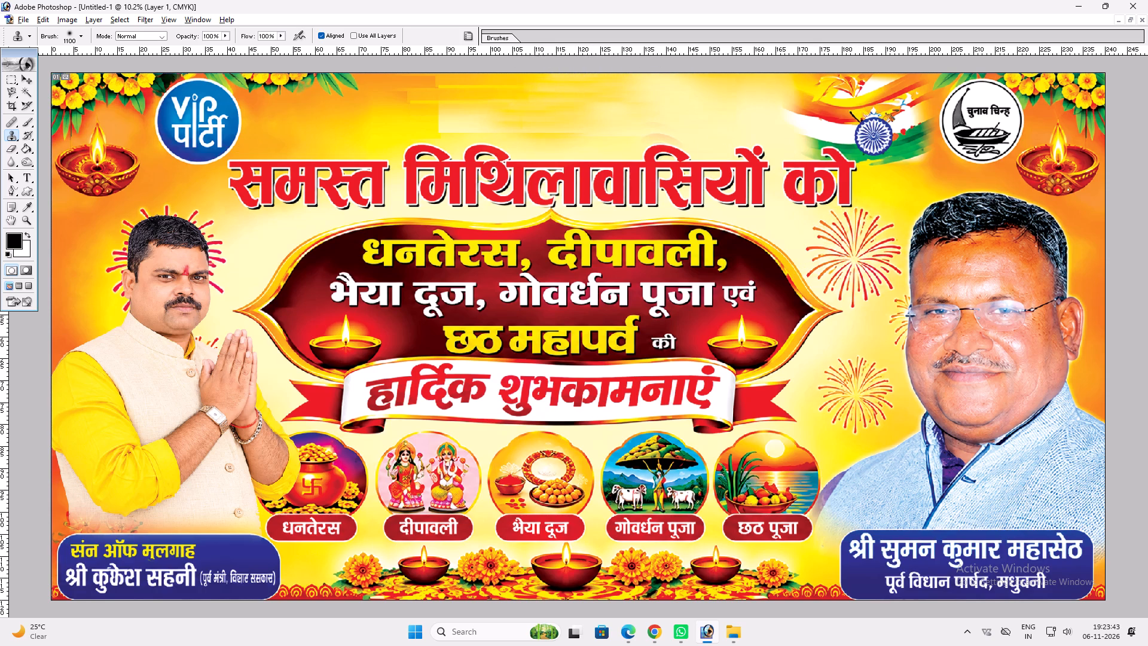
{"action": "left_click", "coordinate": [410, 87], "text": "alt"}
{"action": "left_click_drag", "start_coordinate": [414, 86], "coordinate": [441, 86]}
{"action": "left_click_drag", "start_coordinate": [453, 84], "coordinate": [459, 84]}
{"action": "key", "text": "ctrl+alt+z"}
Select a small square of background above the red heading, stretch it sideways with Free Transform, and deselect.
{"action": "key", "text": "m"}
{"action": "left_click_drag", "start_coordinate": [615, 127], "coordinate": [619, 135]}
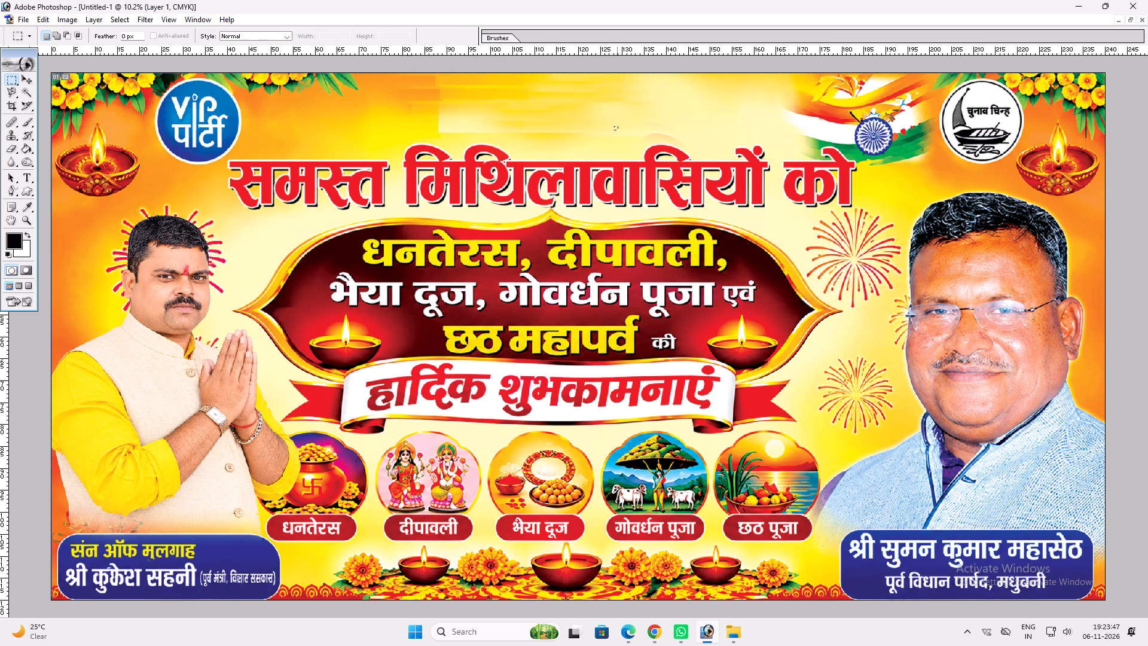
{"action": "left_click_drag", "start_coordinate": [619, 135], "coordinate": [630, 142]}
{"action": "key", "text": "ctrl+t"}
{"action": "left_click_drag", "start_coordinate": [630, 131], "coordinate": [693, 138]}
{"action": "left_click_drag", "start_coordinate": [678, 128], "coordinate": [683, 120]}
{"action": "key", "text": "Return"}
{"action": "key", "text": "ctrl+d"}
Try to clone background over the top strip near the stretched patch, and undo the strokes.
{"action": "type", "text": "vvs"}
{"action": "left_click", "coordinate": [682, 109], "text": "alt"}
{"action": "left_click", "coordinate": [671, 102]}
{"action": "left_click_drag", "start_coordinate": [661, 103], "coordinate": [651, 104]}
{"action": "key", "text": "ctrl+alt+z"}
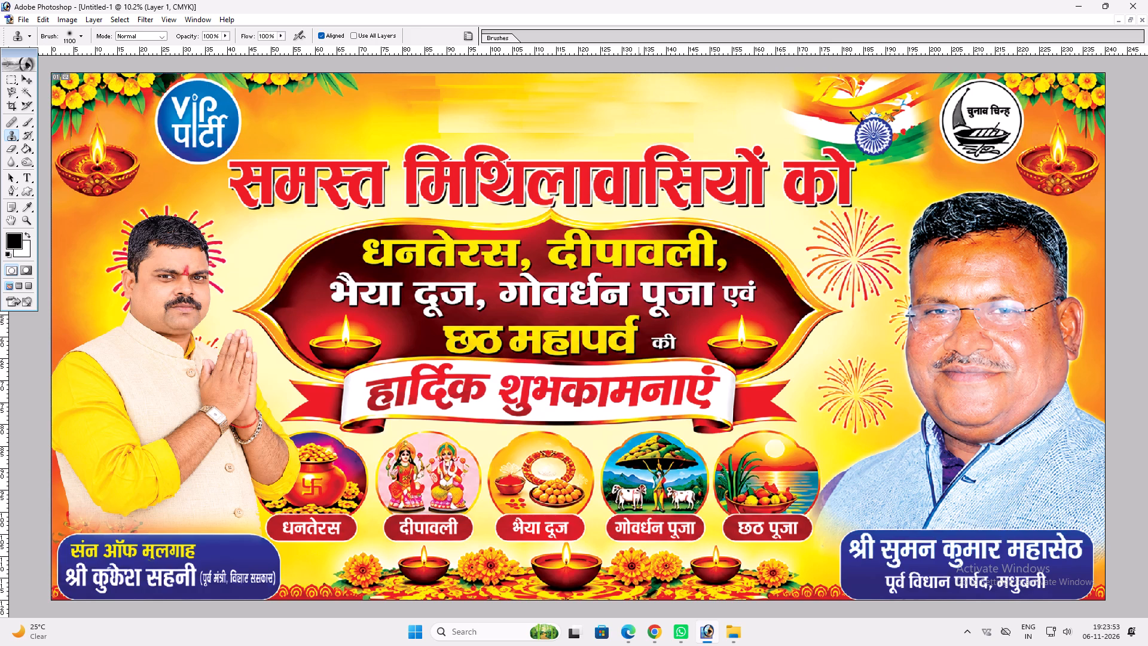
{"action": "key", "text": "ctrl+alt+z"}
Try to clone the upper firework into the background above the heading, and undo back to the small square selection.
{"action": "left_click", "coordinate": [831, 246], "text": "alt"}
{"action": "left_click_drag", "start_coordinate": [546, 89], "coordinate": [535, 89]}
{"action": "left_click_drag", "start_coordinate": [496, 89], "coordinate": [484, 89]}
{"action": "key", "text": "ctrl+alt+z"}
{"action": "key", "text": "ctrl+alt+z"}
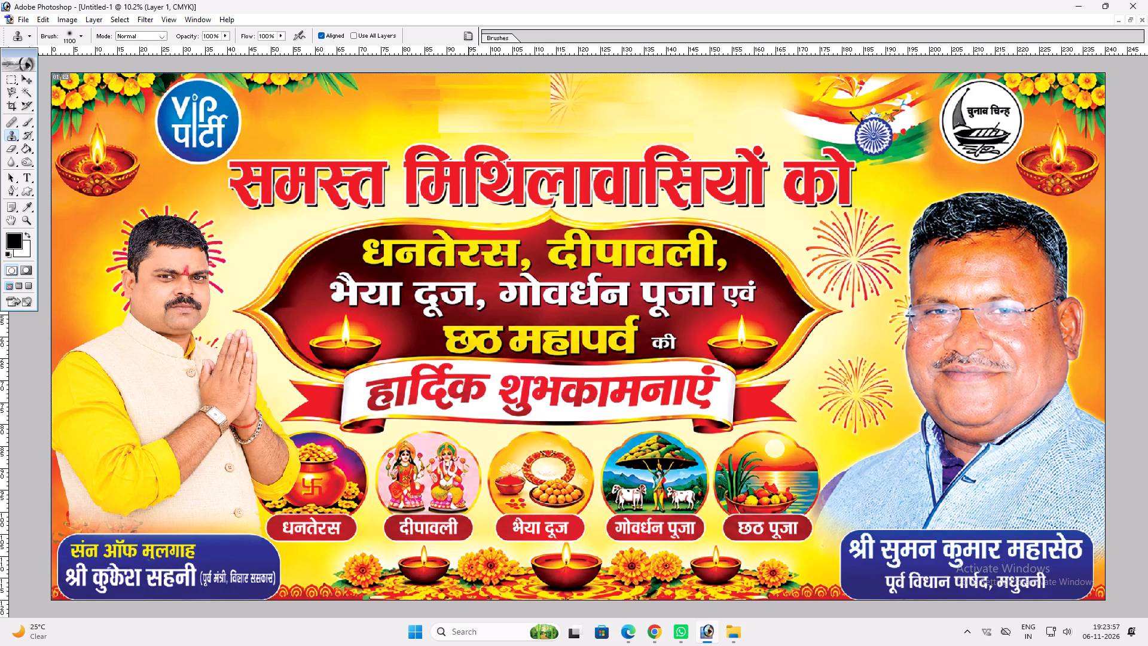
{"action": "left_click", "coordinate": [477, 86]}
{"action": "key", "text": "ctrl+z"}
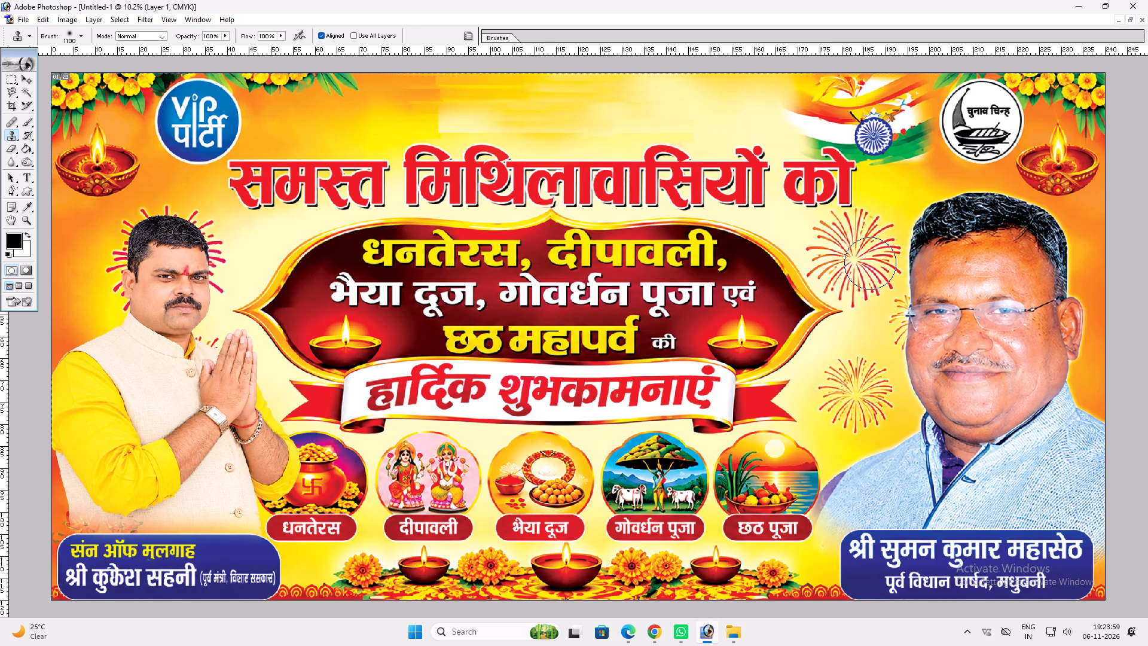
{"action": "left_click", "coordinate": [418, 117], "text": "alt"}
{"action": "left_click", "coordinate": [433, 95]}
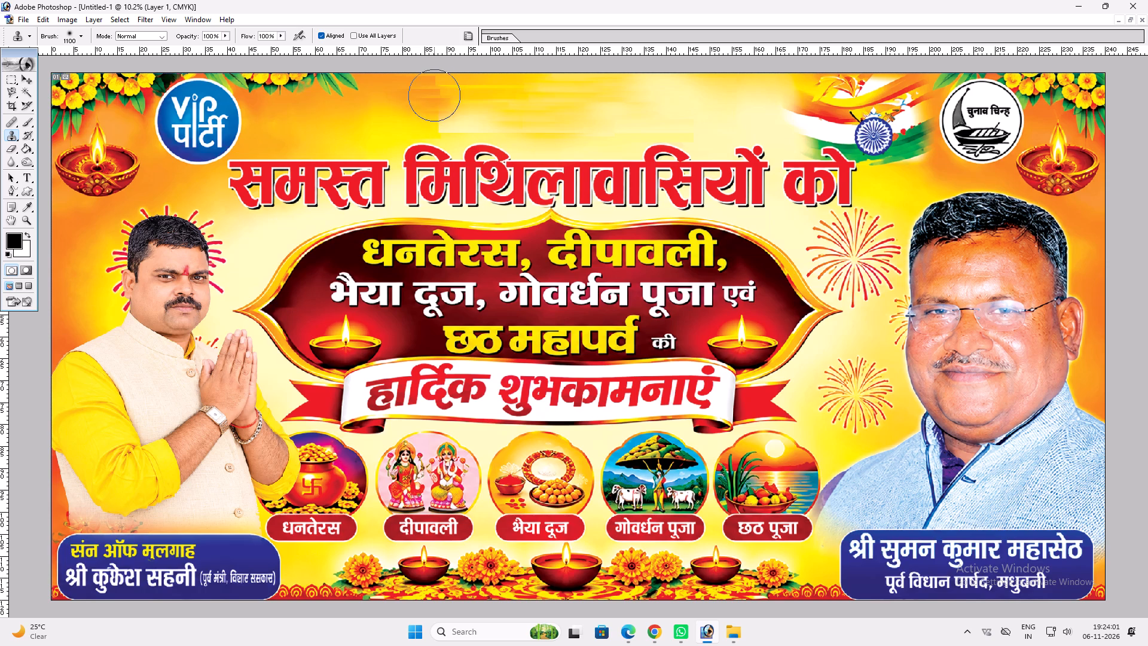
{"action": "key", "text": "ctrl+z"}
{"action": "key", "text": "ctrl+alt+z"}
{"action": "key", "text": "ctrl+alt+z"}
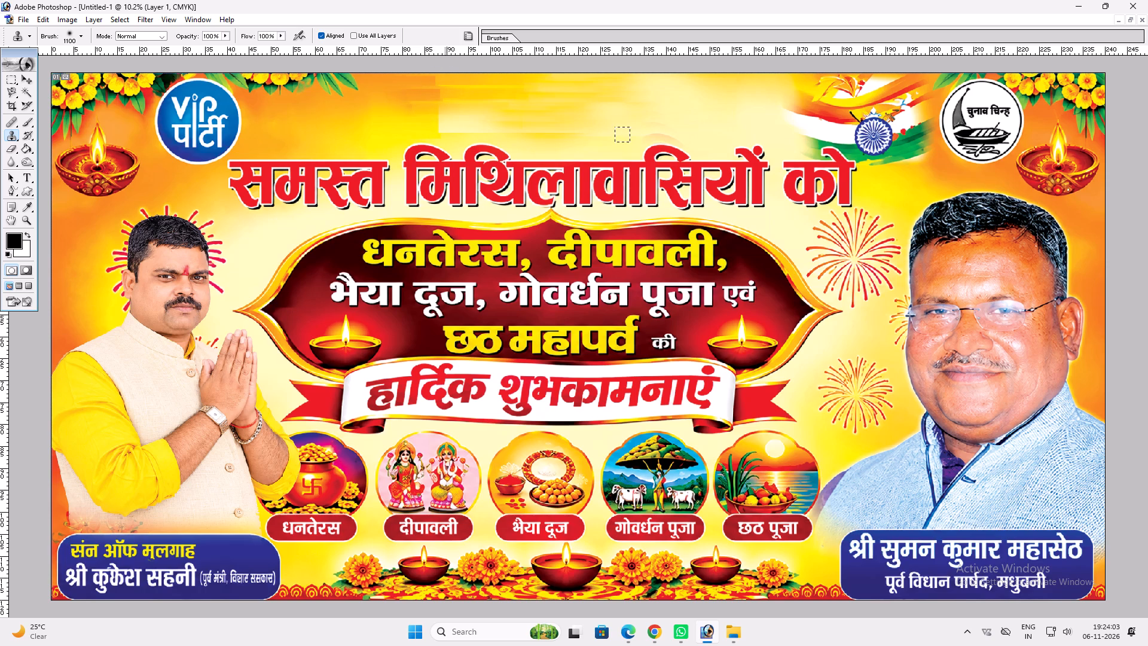
Stretch the selected square of background sideways towards the tricolour artwork with Free Transform, and deselect.
{"action": "key", "text": "ctrl+t"}
{"action": "left_click_drag", "start_coordinate": [634, 134], "coordinate": [706, 136]}
{"action": "key", "text": "Return"}
{"action": "key", "text": "ctrl+d"}
Clone the upper firework beside the portrait onto two spots along the VIP logo half of the top edge, undoing a stray third stamp.
{"action": "left_click", "coordinate": [841, 251], "text": "alt"}
{"action": "left_click", "coordinate": [431, 86]}
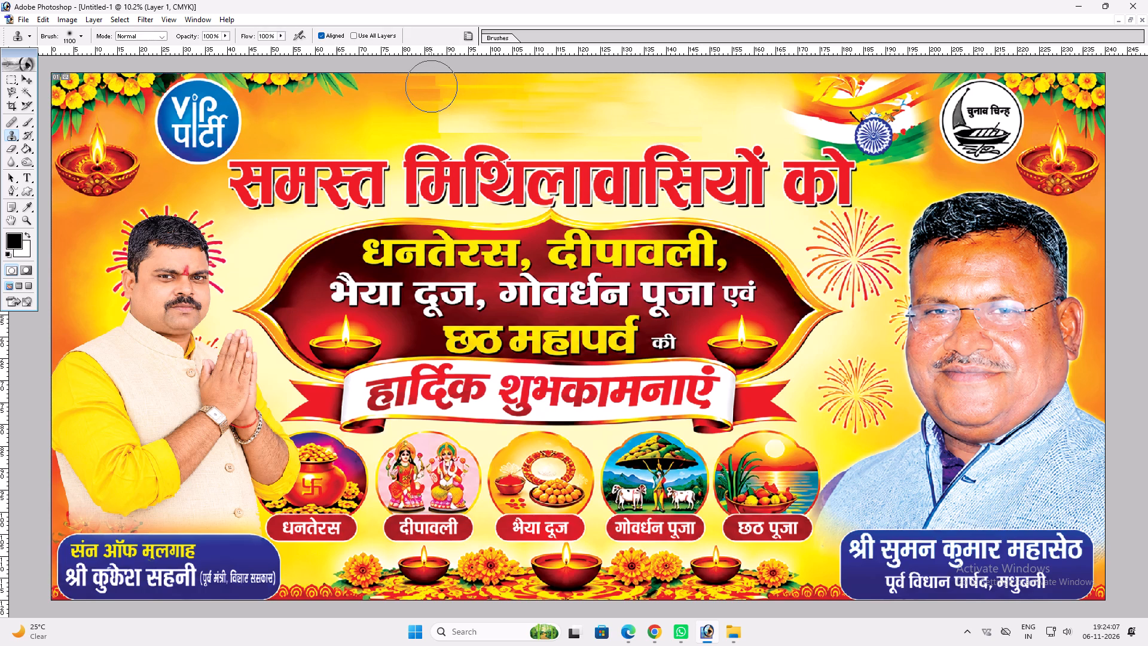
{"action": "left_click", "coordinate": [409, 89]}
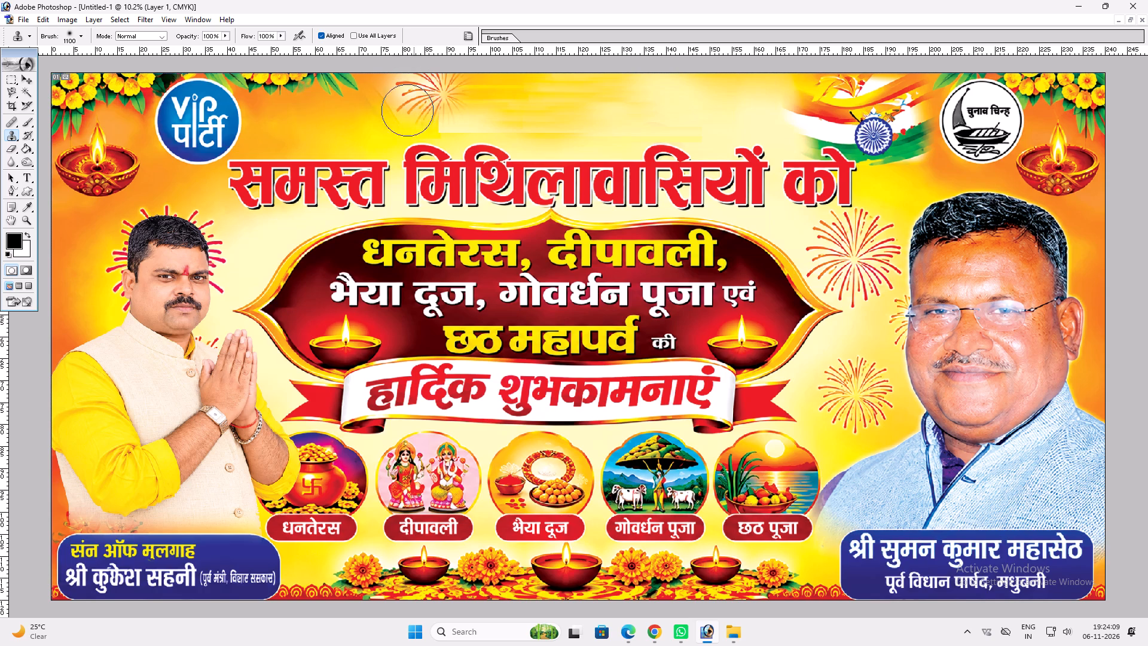
{"action": "left_click", "coordinate": [848, 260], "text": "alt"}
{"action": "left_click", "coordinate": [508, 89]}
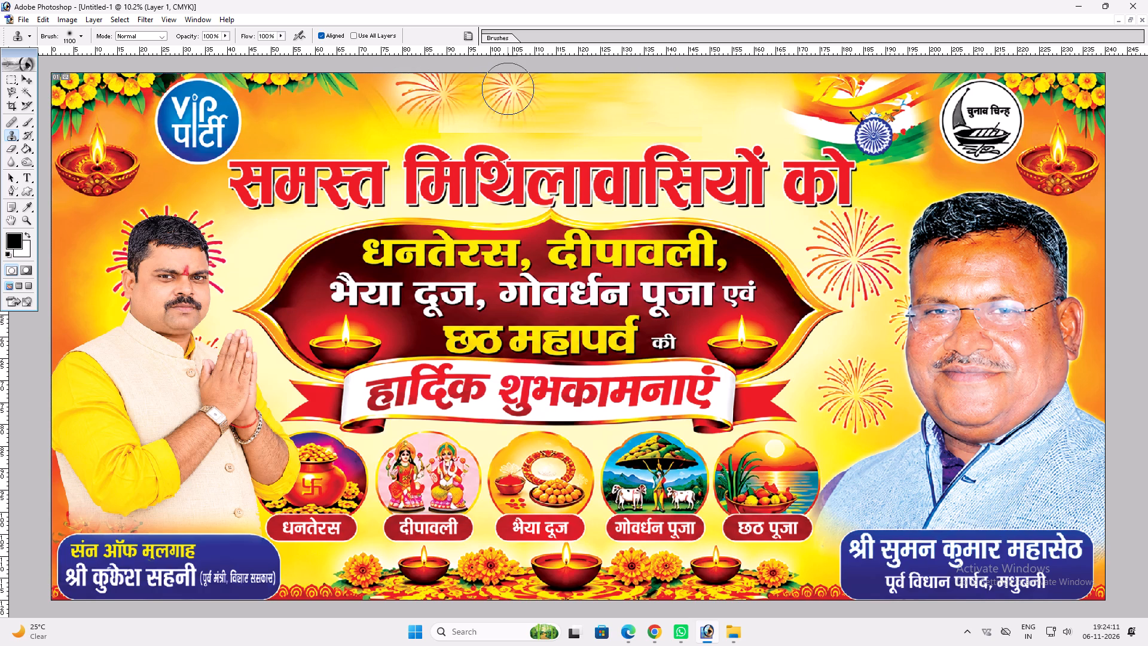
{"action": "left_click", "coordinate": [594, 84]}
{"action": "key", "text": "ctrl+z"}
Clone more fireworks along the top edge from the banner's middle to the tricolour artwork, filling the gap between them.
{"action": "left_click", "coordinate": [836, 251], "text": "alt"}
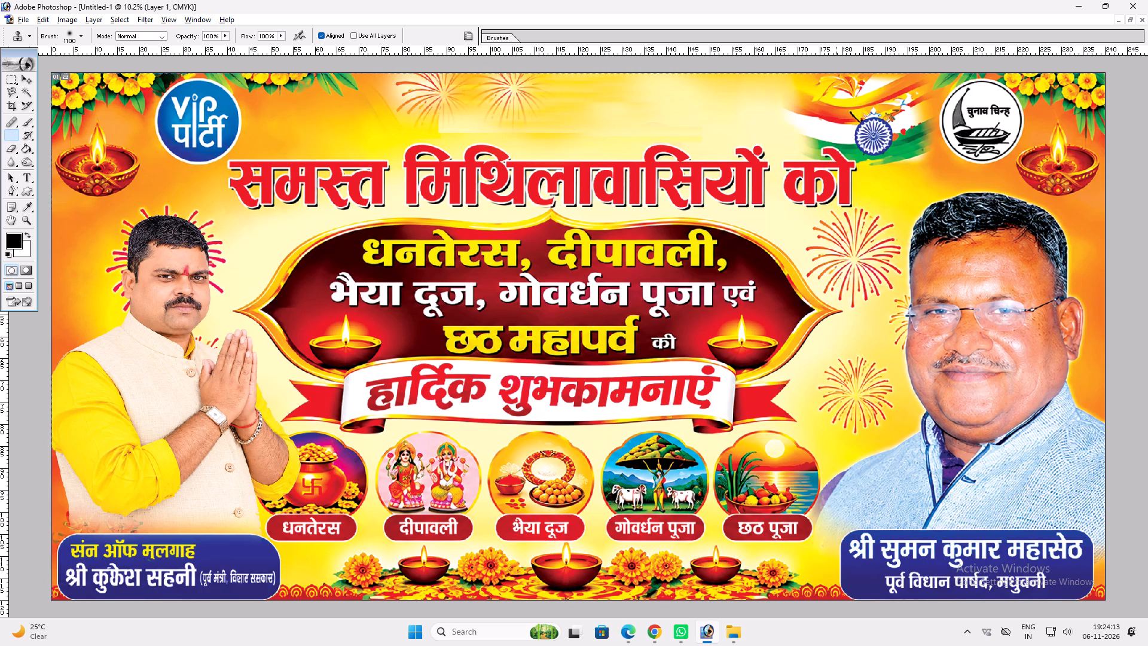
{"action": "left_click", "coordinate": [576, 90]}
{"action": "left_click", "coordinate": [832, 254], "text": "alt"}
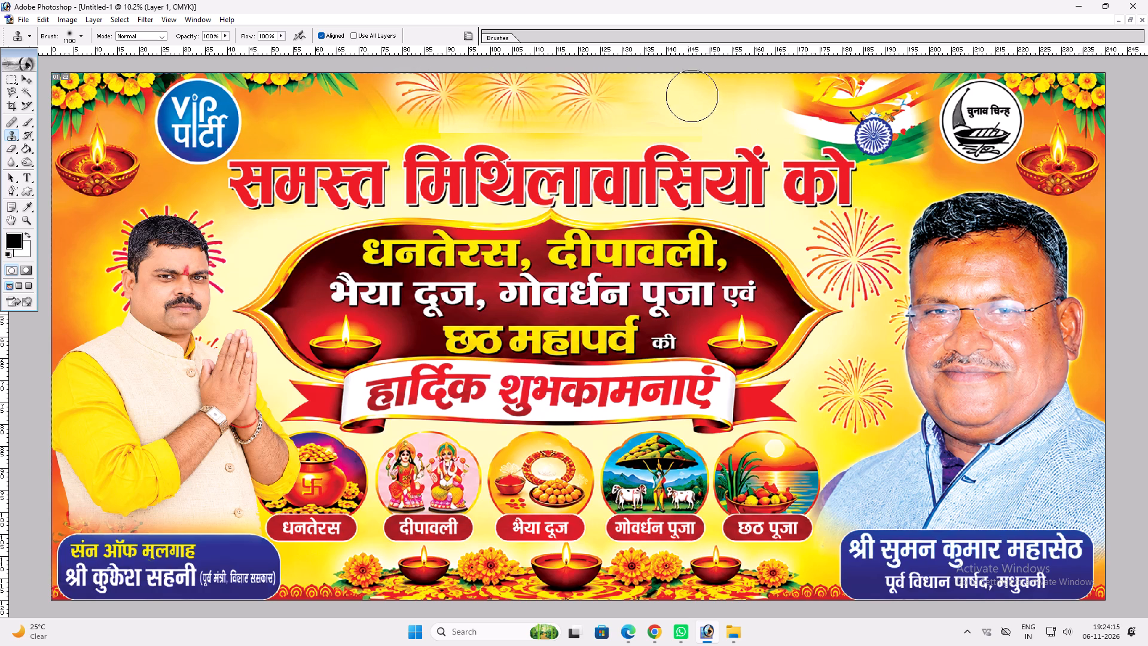
{"action": "left_click", "coordinate": [673, 82]}
{"action": "left_click", "coordinate": [877, 257], "text": "alt"}
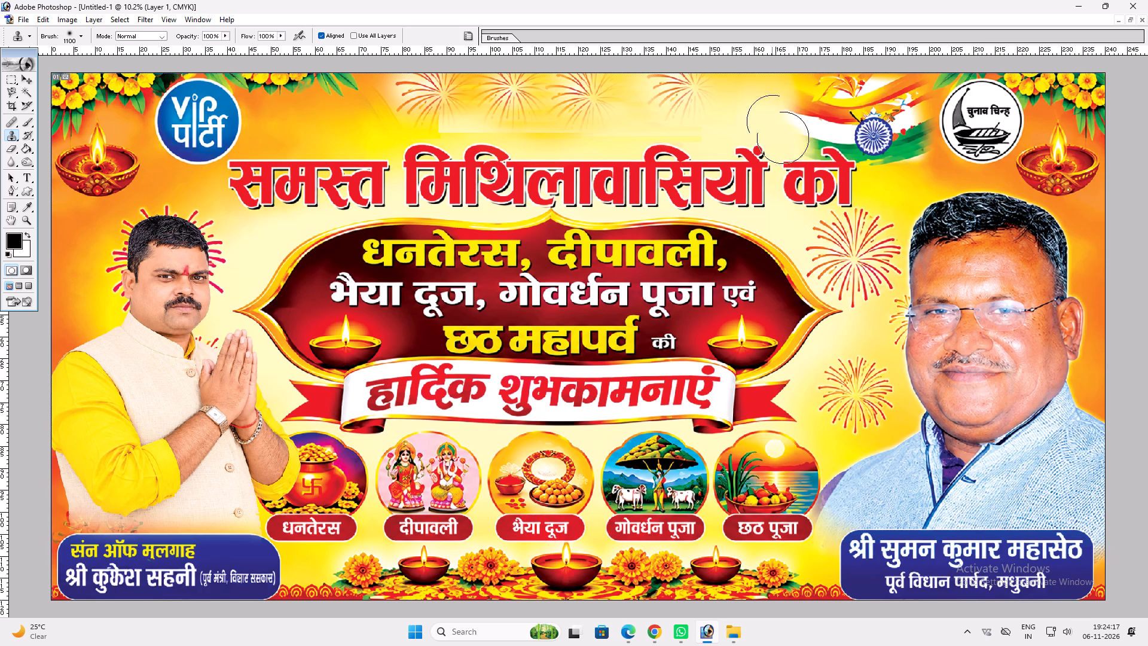
{"action": "left_click", "coordinate": [758, 90]}
{"action": "left_click", "coordinate": [624, 92], "text": "alt"}
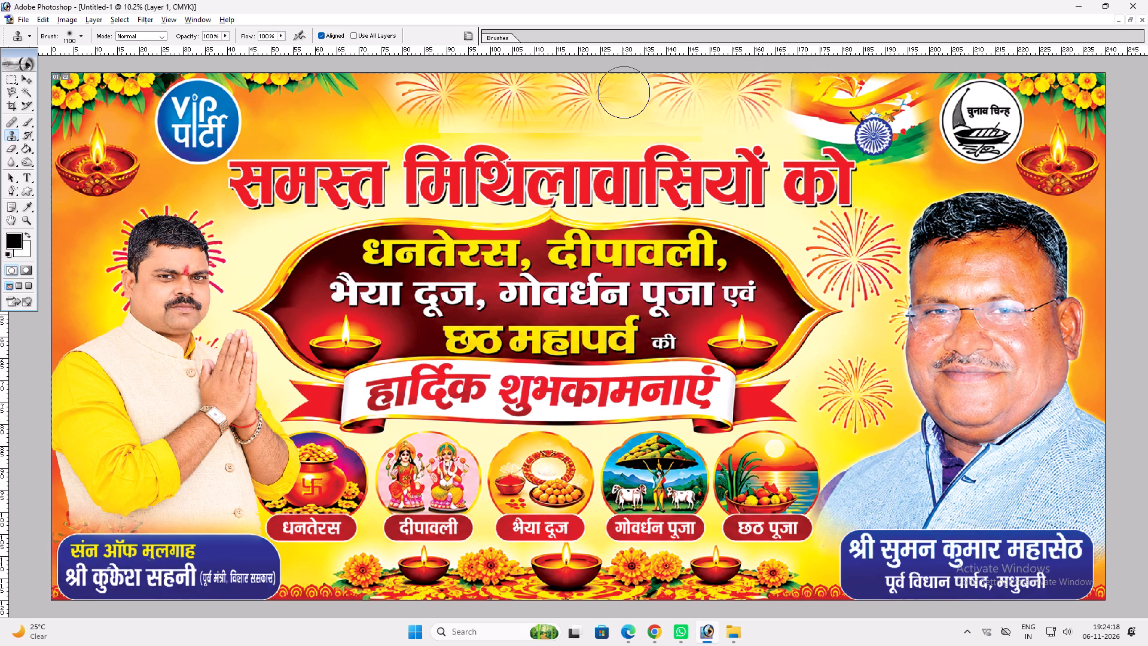
{"action": "left_click", "coordinate": [624, 92]}
{"action": "left_click", "coordinate": [857, 273], "text": "alt"}
{"action": "left_click", "coordinate": [633, 92]}
Select Layer 2, which holds the portrait with folded hands, using the Move tool.
{"action": "scroll", "coordinate": [609, 122], "scroll_direction": "up", "scroll_amount": 2}
{"action": "key", "text": "v"}
{"action": "key", "text": "ctrl+0"}
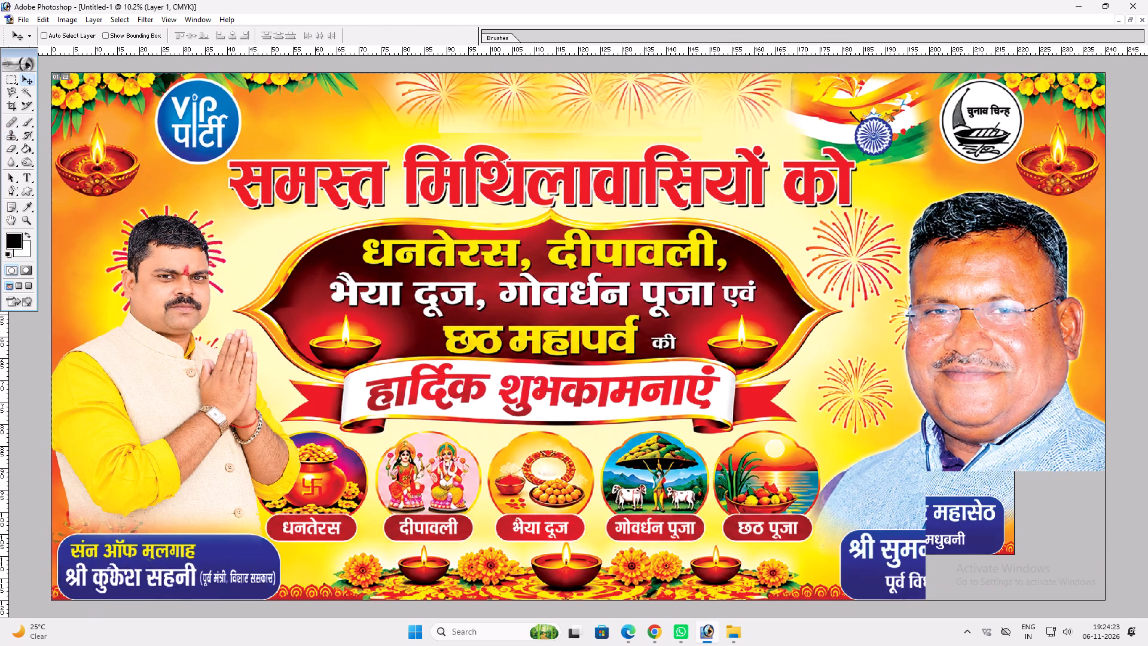
{"action": "key", "text": "v"}
{"action": "key", "text": "v"}
{"action": "left_click", "coordinate": [191, 276], "text": "ctrl"}
{"action": "scroll", "coordinate": [223, 291], "scroll_direction": "up", "scroll_amount": 1}
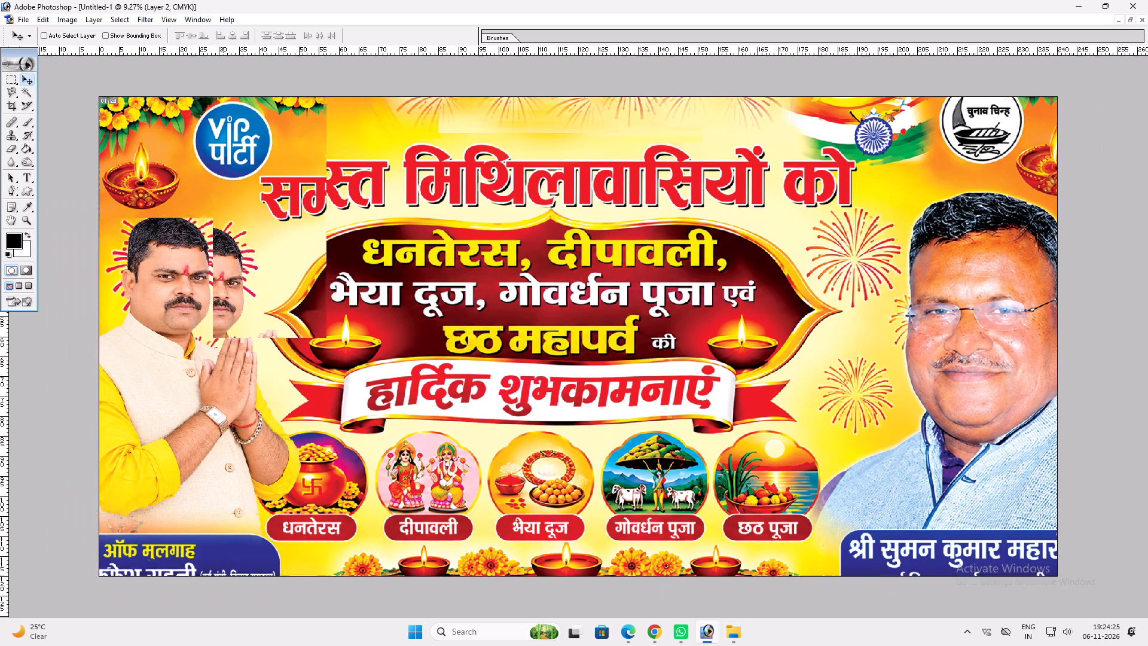
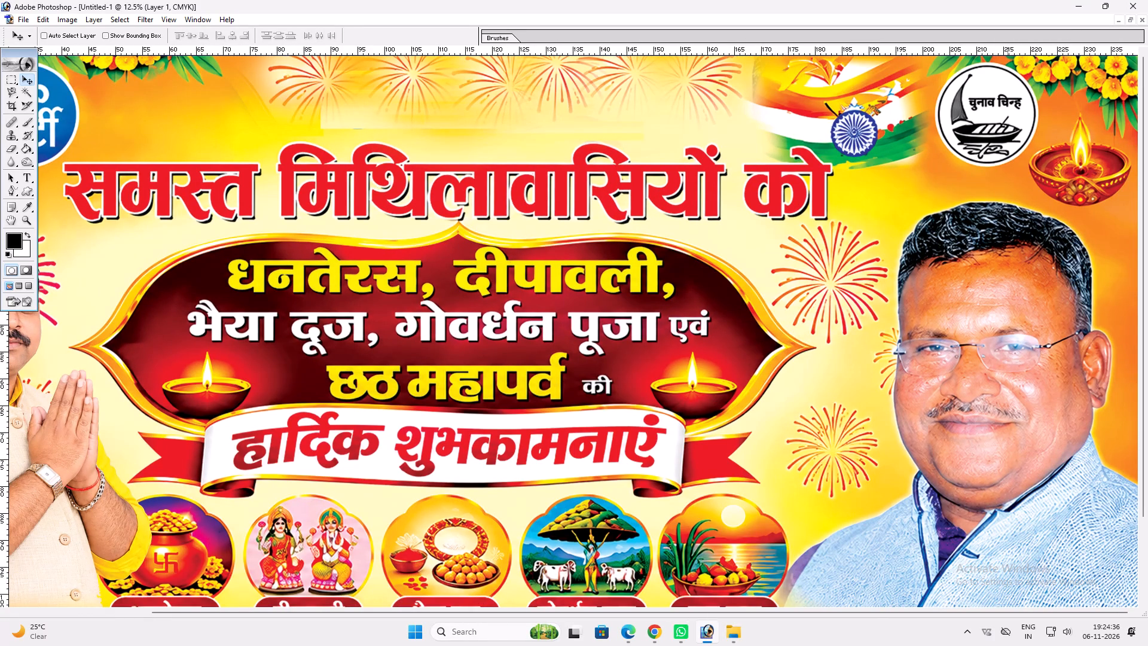
Stretch a small selected patch of orange background up and sideways over the election-symbol circle's left half with Free Transform, and deselect.
{"action": "key", "text": "m"}
{"action": "left_click_drag", "start_coordinate": [971, 171], "coordinate": [1002, 189]}
{"action": "key", "text": "ctrl+t"}
{"action": "left_click_drag", "start_coordinate": [991, 170], "coordinate": [996, 111]}
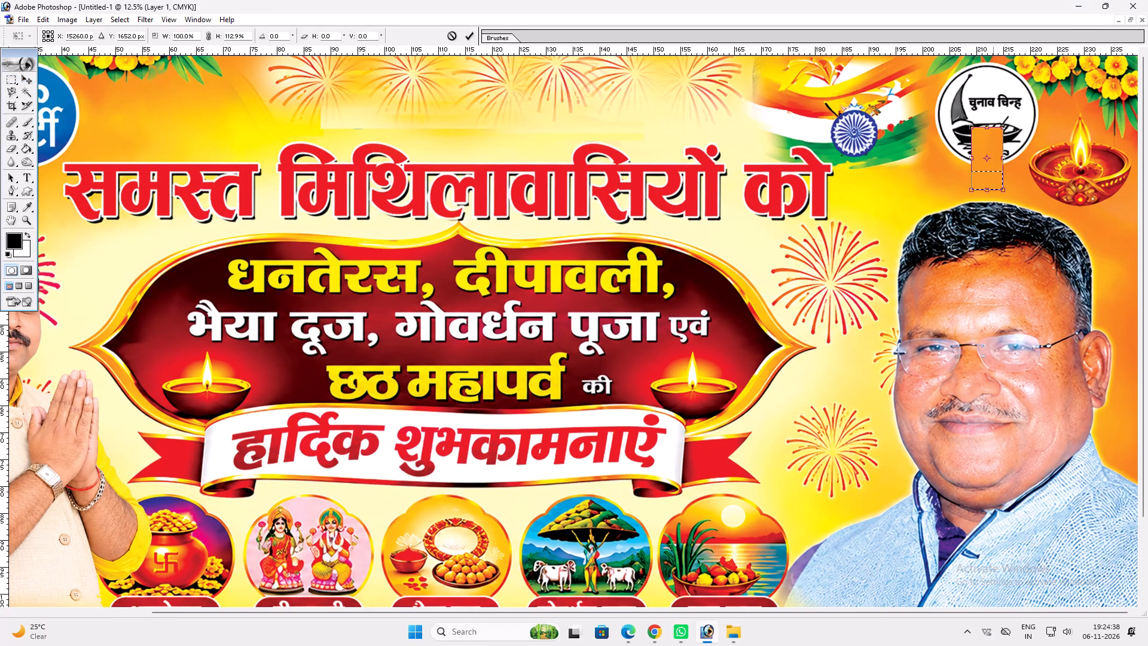
{"action": "left_click_drag", "start_coordinate": [996, 111], "coordinate": [998, 74]}
{"action": "left_click_drag", "start_coordinate": [966, 105], "coordinate": [948, 105]}
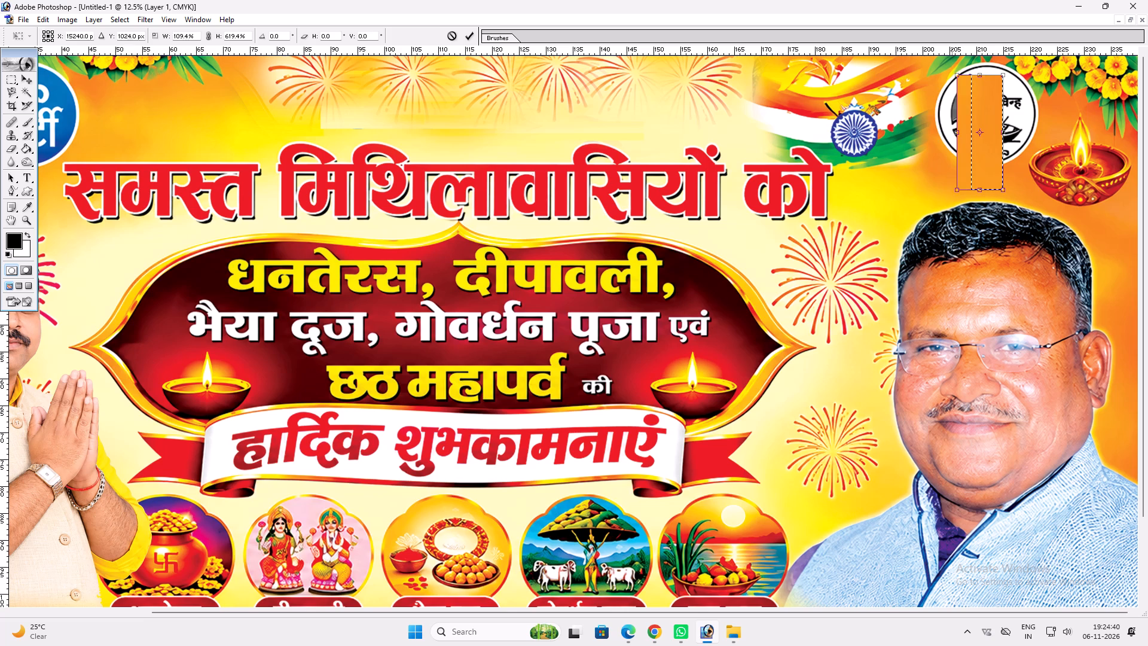
{"action": "left_click_drag", "start_coordinate": [948, 105], "coordinate": [948, 95]}
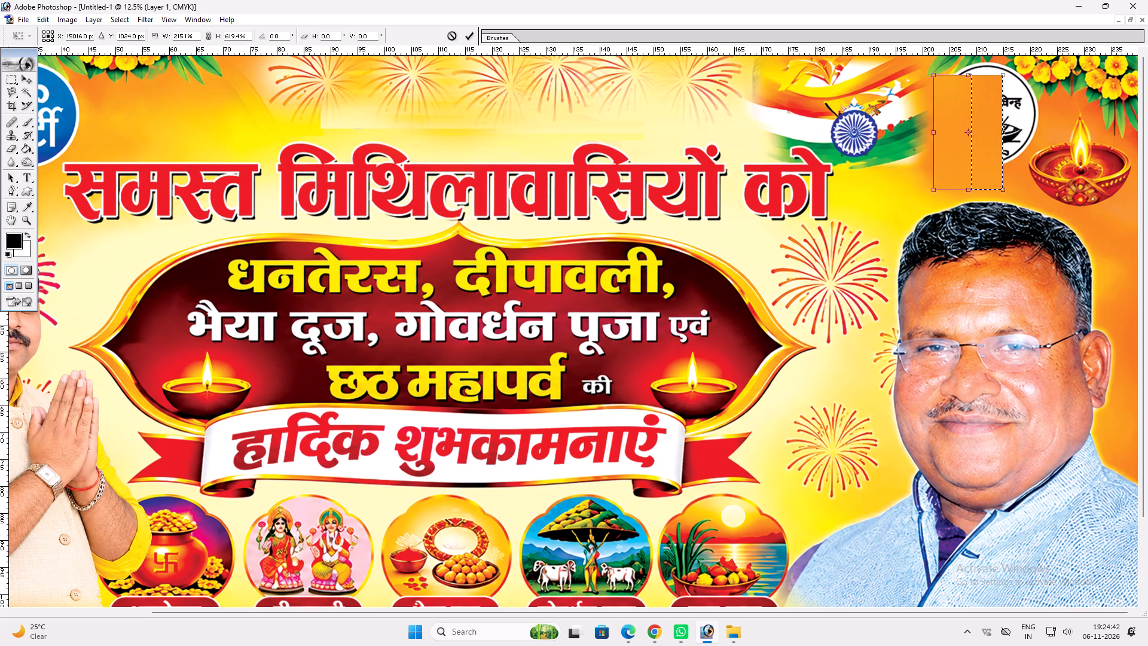
{"action": "key", "text": "Return"}
{"action": "key", "text": "ctrl+d"}
Clone the marigold foliage along the top edge of the election-symbol circle with the Clone Stamp at brush size 800.
{"action": "key", "text": "space"}
{"action": "key", "text": "space"}
{"action": "key", "text": "space"}
{"action": "key", "text": "space"}
{"action": "key", "text": "space"}
{"action": "key", "text": "space"}
{"action": "key", "text": "space"}
{"action": "key", "text": "space"}
{"action": "key", "text": "space"}
{"action": "key", "text": "space"}
{"action": "key", "text": "space"}
{"action": "key", "text": "space"}
{"action": "key", "text": "space"}
{"action": "key", "text": "space"}
{"action": "key", "text": "space"}
{"action": "key", "text": "space"}
{"action": "key", "text": "space"}
{"action": "key", "text": "space"}
{"action": "key", "text": "space"}
{"action": "key", "text": "space"}
{"action": "left_click_drag", "start_coordinate": [991, 100], "coordinate": [957, 212]}
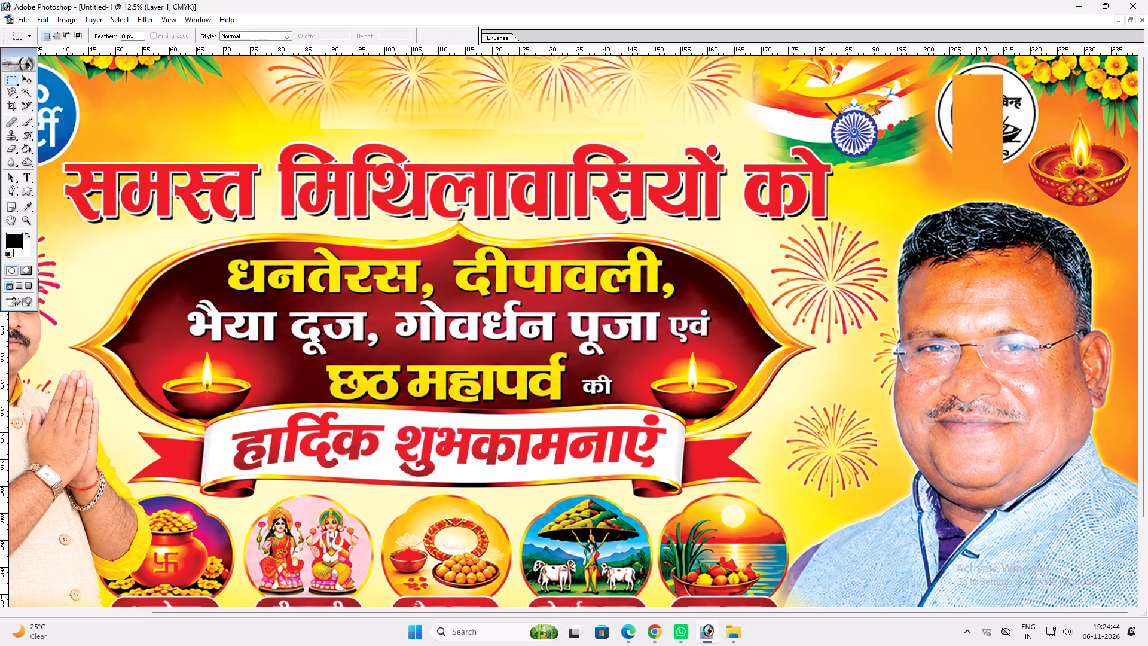
{"action": "right_click", "coordinate": [969, 129]}
{"action": "left_click_drag", "start_coordinate": [983, 133], "coordinate": [991, 136]}
{"action": "key", "text": "s"}
{"action": "key", "text": "bracketleft"}
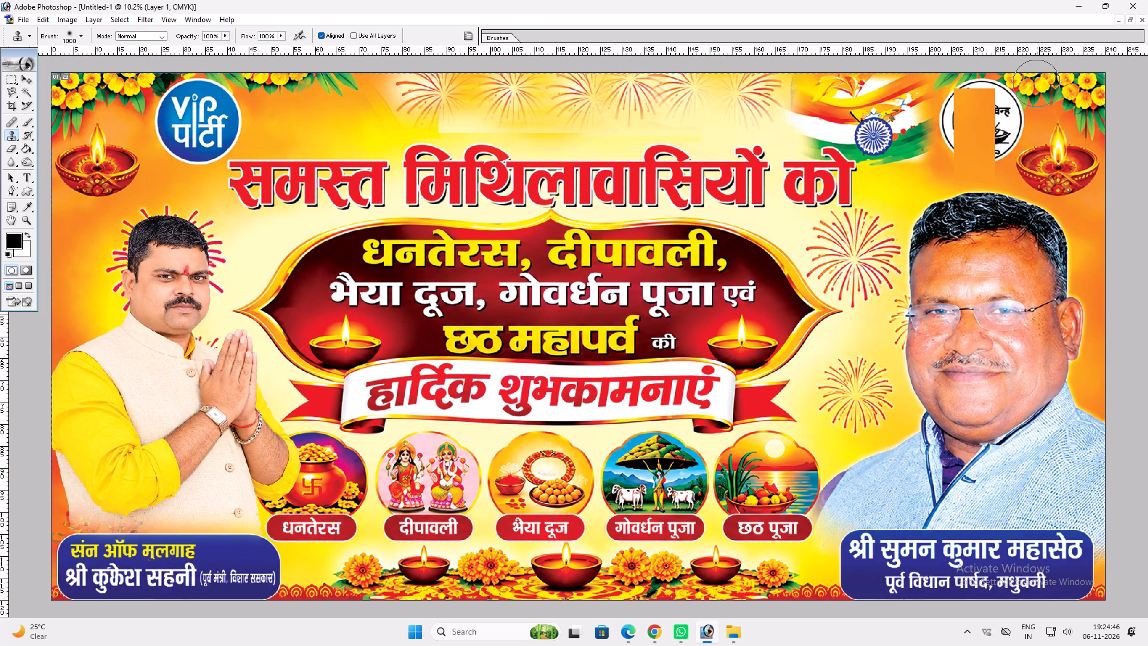
{"action": "key", "text": "bracketleft"}
{"action": "key", "text": "bracketleft"}
{"action": "left_click", "coordinate": [1034, 85], "text": "alt"}
{"action": "left_click_drag", "start_coordinate": [1025, 86], "coordinate": [1019, 88]}
{"action": "left_click", "coordinate": [1018, 88]}
{"action": "left_click", "coordinate": [1012, 89]}
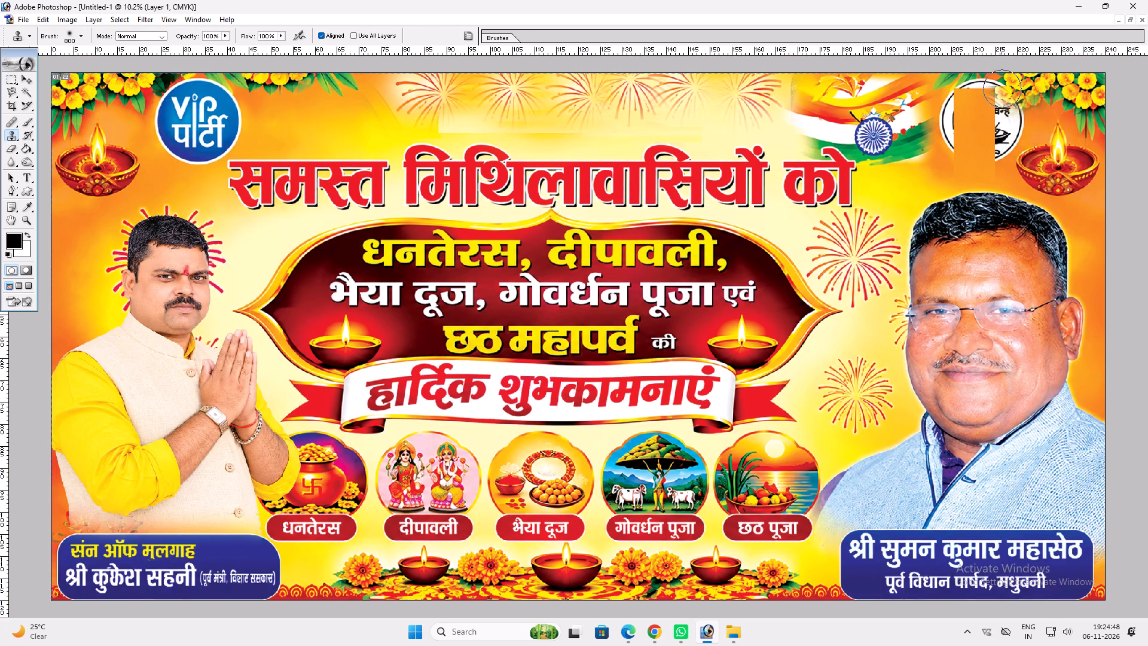
{"action": "left_click", "coordinate": [991, 88]}
{"action": "left_click", "coordinate": [987, 88]}
{"action": "left_click", "coordinate": [976, 85]}
{"action": "triple_click", "coordinate": [973, 80]}
{"action": "left_click", "coordinate": [981, 80]}
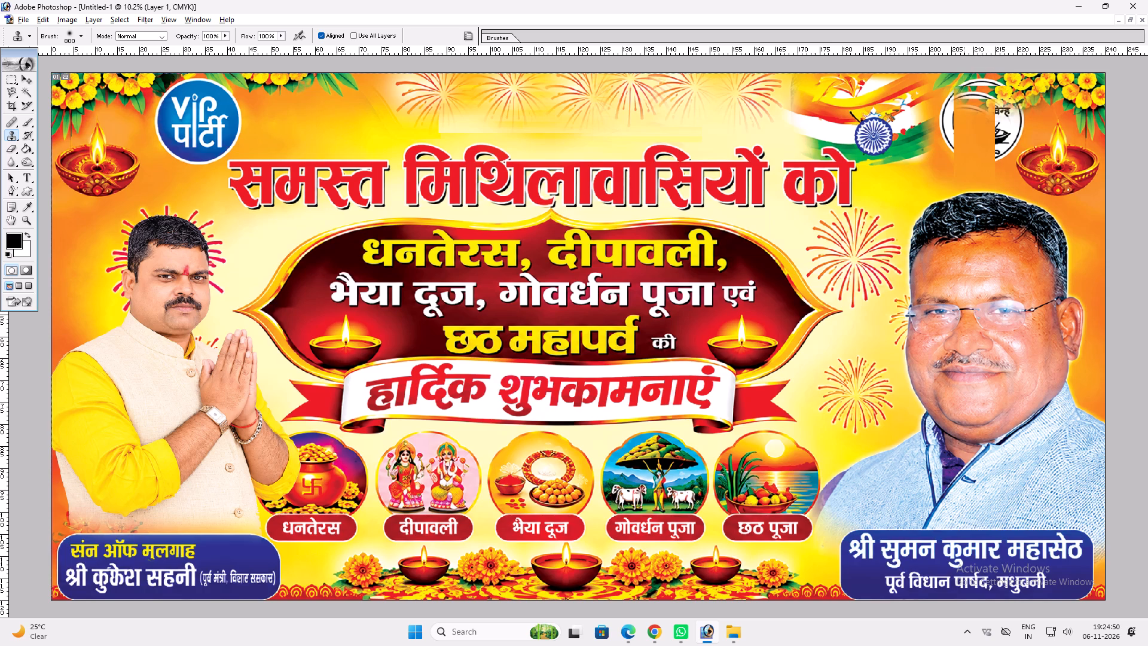
Clone orange background from below the stretched patch up over the left rim of the election-symbol circle.
{"action": "left_click", "coordinate": [961, 157], "text": "alt"}
{"action": "left_click_drag", "start_coordinate": [960, 157], "coordinate": [957, 145]}
{"action": "left_click", "coordinate": [957, 141]}
{"action": "left_click", "coordinate": [957, 133]}
{"action": "left_click", "coordinate": [970, 142], "text": "alt"}
{"action": "left_click_drag", "start_coordinate": [963, 136], "coordinate": [957, 132]}
{"action": "left_click", "coordinate": [957, 127]}
{"action": "left_click_drag", "start_coordinate": [957, 120], "coordinate": [957, 114]}
{"action": "left_click", "coordinate": [957, 108]}
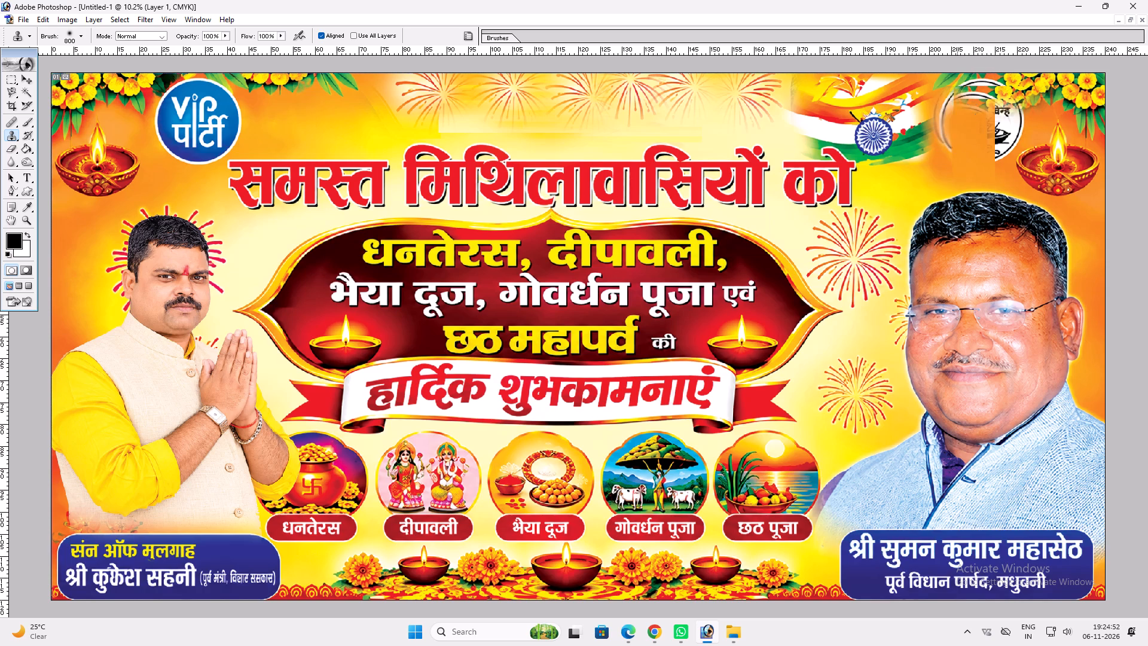
{"action": "left_click", "coordinate": [957, 103]}
{"action": "triple_click", "coordinate": [958, 99]}
{"action": "left_click", "coordinate": [958, 96]}
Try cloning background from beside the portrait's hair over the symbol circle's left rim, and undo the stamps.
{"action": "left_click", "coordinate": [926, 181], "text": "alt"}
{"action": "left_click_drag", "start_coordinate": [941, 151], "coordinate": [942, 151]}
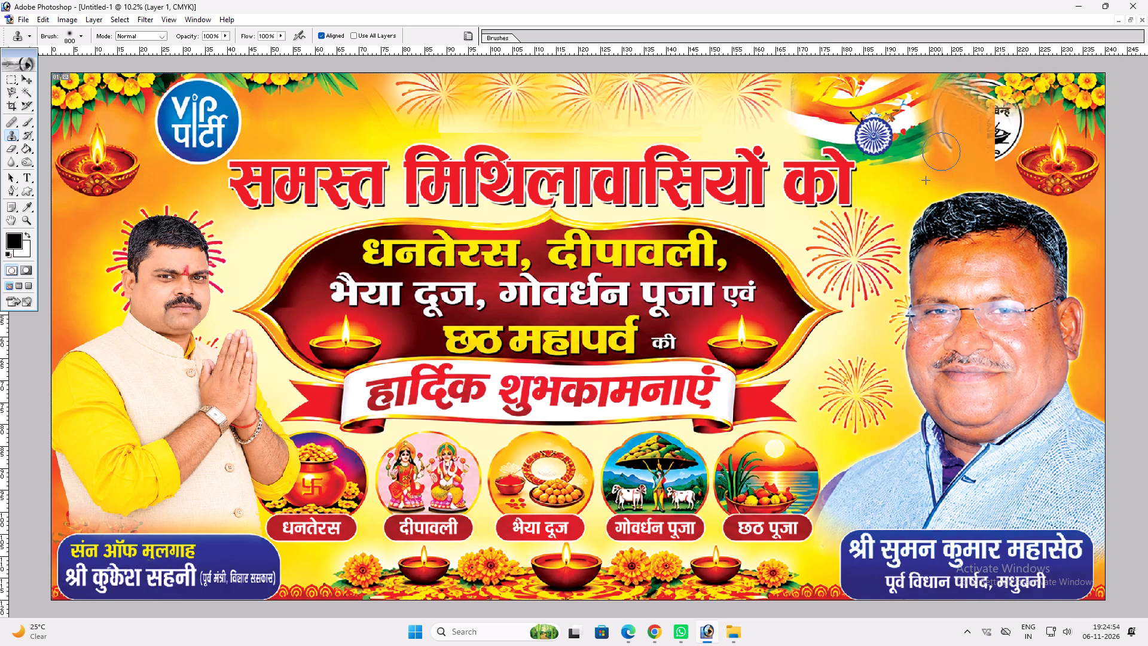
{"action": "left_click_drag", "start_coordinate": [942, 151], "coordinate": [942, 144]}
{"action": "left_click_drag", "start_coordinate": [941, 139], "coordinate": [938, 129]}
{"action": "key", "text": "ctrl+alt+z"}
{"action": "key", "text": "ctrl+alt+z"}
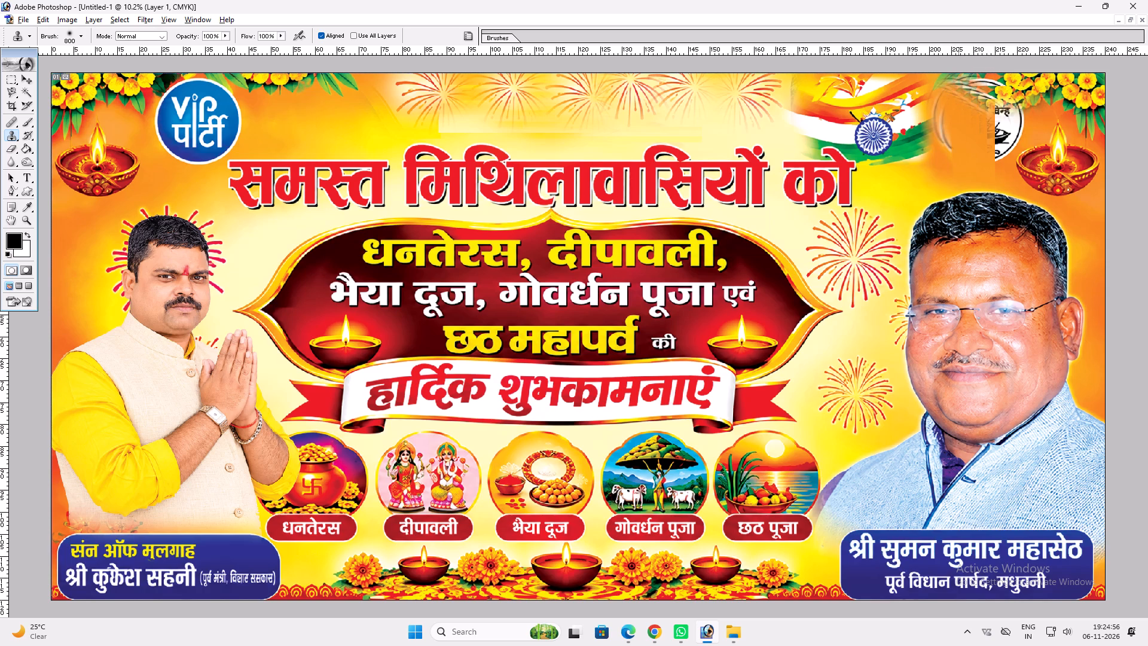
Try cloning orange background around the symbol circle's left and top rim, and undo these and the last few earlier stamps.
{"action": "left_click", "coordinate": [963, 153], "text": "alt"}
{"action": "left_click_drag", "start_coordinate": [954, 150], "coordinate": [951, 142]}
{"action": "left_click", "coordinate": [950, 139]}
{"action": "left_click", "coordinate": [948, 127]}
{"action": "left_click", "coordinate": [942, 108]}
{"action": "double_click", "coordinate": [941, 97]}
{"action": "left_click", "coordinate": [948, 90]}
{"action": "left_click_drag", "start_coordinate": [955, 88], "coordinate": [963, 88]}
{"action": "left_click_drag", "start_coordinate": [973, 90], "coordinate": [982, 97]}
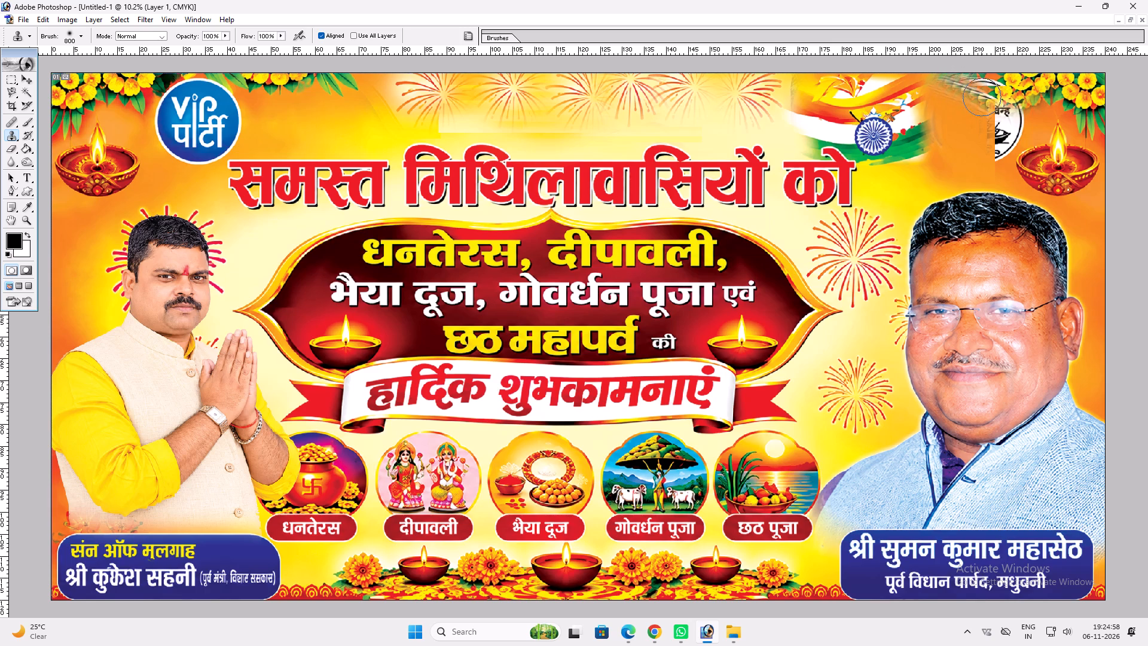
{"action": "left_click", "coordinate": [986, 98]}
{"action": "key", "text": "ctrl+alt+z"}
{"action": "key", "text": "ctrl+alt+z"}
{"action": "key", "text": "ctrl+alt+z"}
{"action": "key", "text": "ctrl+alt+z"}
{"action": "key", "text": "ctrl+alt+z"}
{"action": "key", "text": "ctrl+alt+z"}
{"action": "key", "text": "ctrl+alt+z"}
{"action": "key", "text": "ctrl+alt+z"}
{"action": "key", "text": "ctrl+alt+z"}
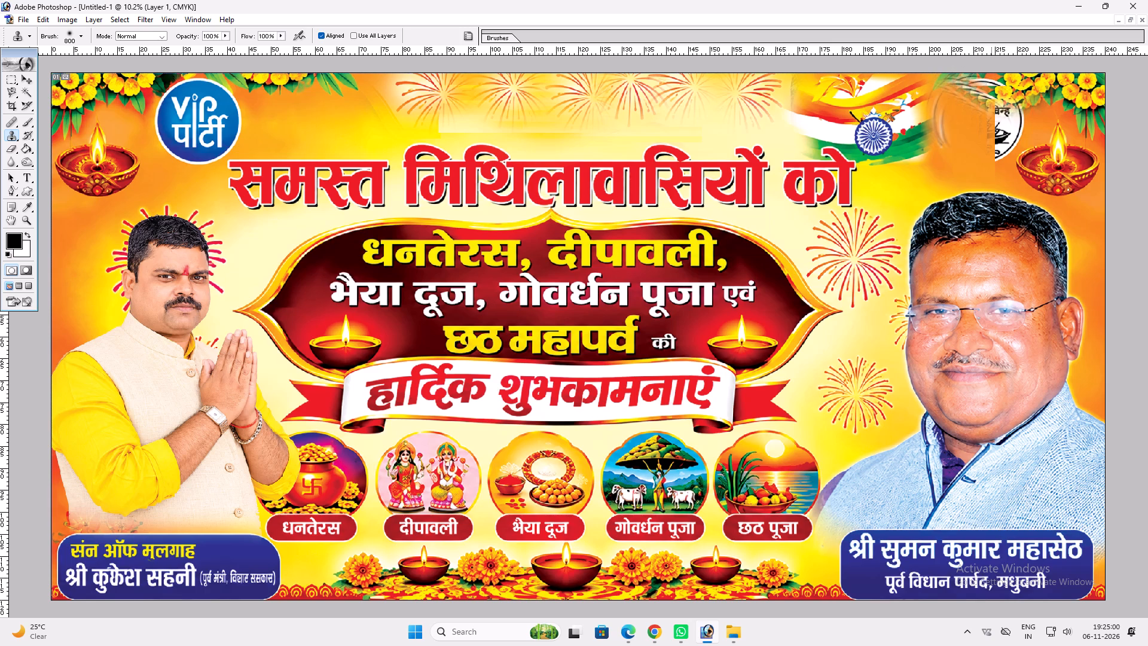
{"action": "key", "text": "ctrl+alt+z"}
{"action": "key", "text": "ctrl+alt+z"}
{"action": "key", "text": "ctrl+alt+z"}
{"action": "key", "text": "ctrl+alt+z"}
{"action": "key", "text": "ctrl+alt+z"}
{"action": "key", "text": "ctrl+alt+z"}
Clone orange background with the brush reduced to 500 up along the stretched patch's right edge beside the symbol's lettering.
{"action": "key", "text": "ctrl+plus"}
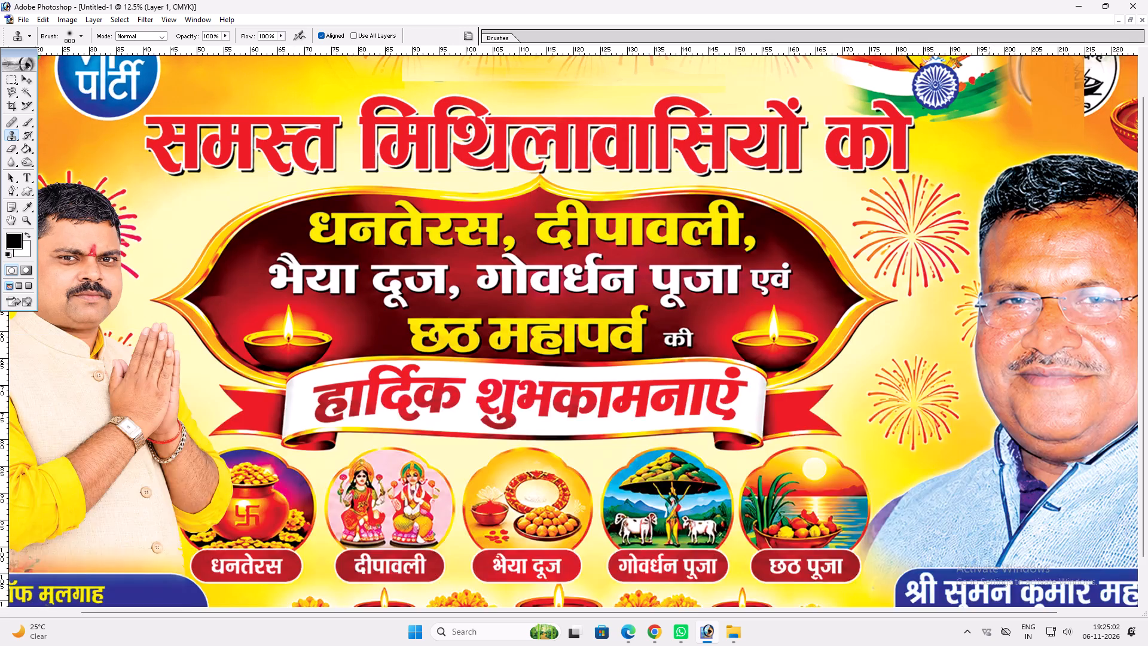
{"action": "key", "text": "space"}
{"action": "left_click_drag", "start_coordinate": [936, 135], "coordinate": [563, 288]}
{"action": "type", "text": "[["}
{"action": "key", "text": "bracketleft"}
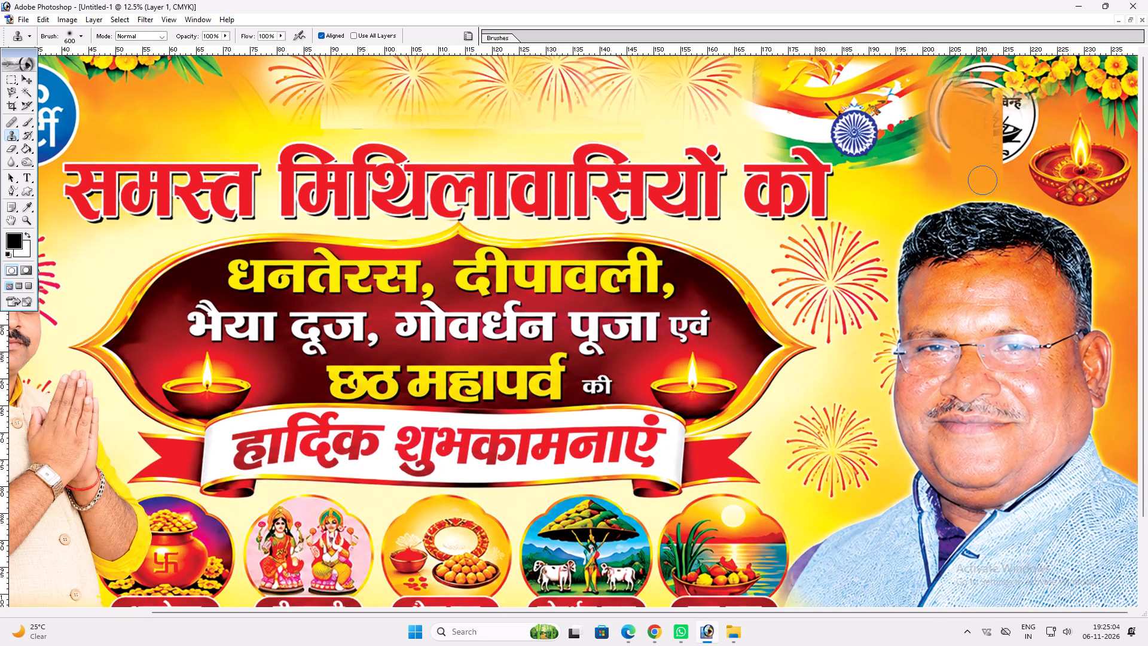
{"action": "left_click", "coordinate": [999, 178], "text": "alt"}
{"action": "left_click_drag", "start_coordinate": [1001, 170], "coordinate": [1000, 164]}
{"action": "left_click", "coordinate": [1000, 160]}
{"action": "left_click", "coordinate": [1000, 148]}
{"action": "left_click", "coordinate": [1000, 141]}
{"action": "left_click", "coordinate": [1000, 130]}
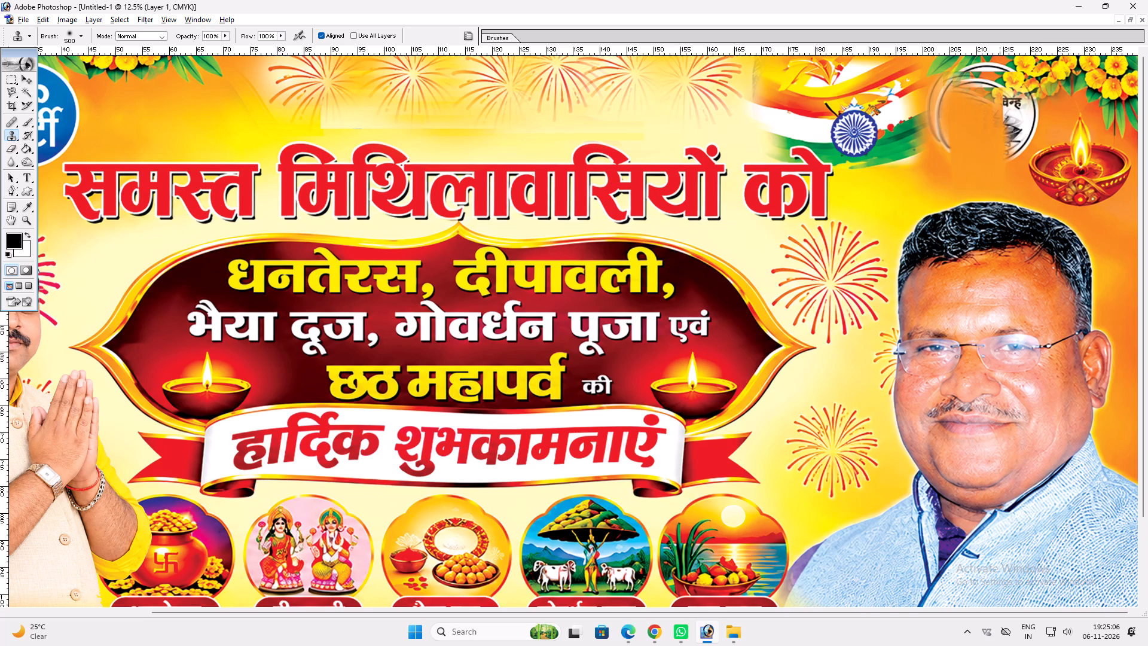
Clone orange background over the lower right rim and remaining boat drawing of the election-symbol circle.
{"action": "left_click", "coordinate": [1000, 165], "text": "alt"}
{"action": "left_click_drag", "start_coordinate": [1006, 161], "coordinate": [1010, 146]}
{"action": "double_click", "coordinate": [1010, 142]}
{"action": "left_click_drag", "start_coordinate": [1002, 172], "coordinate": [999, 156], "text": "alt"}
{"action": "left_click", "coordinate": [994, 139]}
{"action": "left_click", "coordinate": [994, 127]}
{"action": "left_click", "coordinate": [994, 123]}
Clone orange background across the upper and left inside of the election-symbol circle to cover the ghost arcs.
{"action": "left_click", "coordinate": [986, 109]}
{"action": "double_click", "coordinate": [981, 105]}
{"action": "left_click", "coordinate": [971, 100]}
{"action": "left_click_drag", "start_coordinate": [969, 99], "coordinate": [964, 99]}
{"action": "left_click", "coordinate": [955, 97]}
{"action": "double_click", "coordinate": [951, 96]}
{"action": "left_click_drag", "start_coordinate": [949, 99], "coordinate": [949, 104]}
{"action": "left_click_drag", "start_coordinate": [948, 106], "coordinate": [948, 112]}
{"action": "left_click_drag", "start_coordinate": [948, 113], "coordinate": [948, 123]}
Clone orange background over the outer left rim of the election-symbol circle, from its bottom up to the top.
{"action": "left_click_drag", "start_coordinate": [973, 159], "coordinate": [964, 161], "text": "alt"}
{"action": "left_click", "coordinate": [955, 154]}
{"action": "left_click", "coordinate": [951, 145]}
{"action": "left_click", "coordinate": [948, 140]}
{"action": "left_click", "coordinate": [940, 129]}
{"action": "left_click_drag", "start_coordinate": [934, 123], "coordinate": [933, 117]}
{"action": "left_click", "coordinate": [932, 110]}
{"action": "left_click", "coordinate": [932, 104]}
{"action": "left_click", "coordinate": [935, 96]}
{"action": "left_click_drag", "start_coordinate": [967, 118], "coordinate": [951, 105], "text": "alt"}
{"action": "left_click_drag", "start_coordinate": [945, 93], "coordinate": [951, 87]}
{"action": "left_click", "coordinate": [957, 83]}
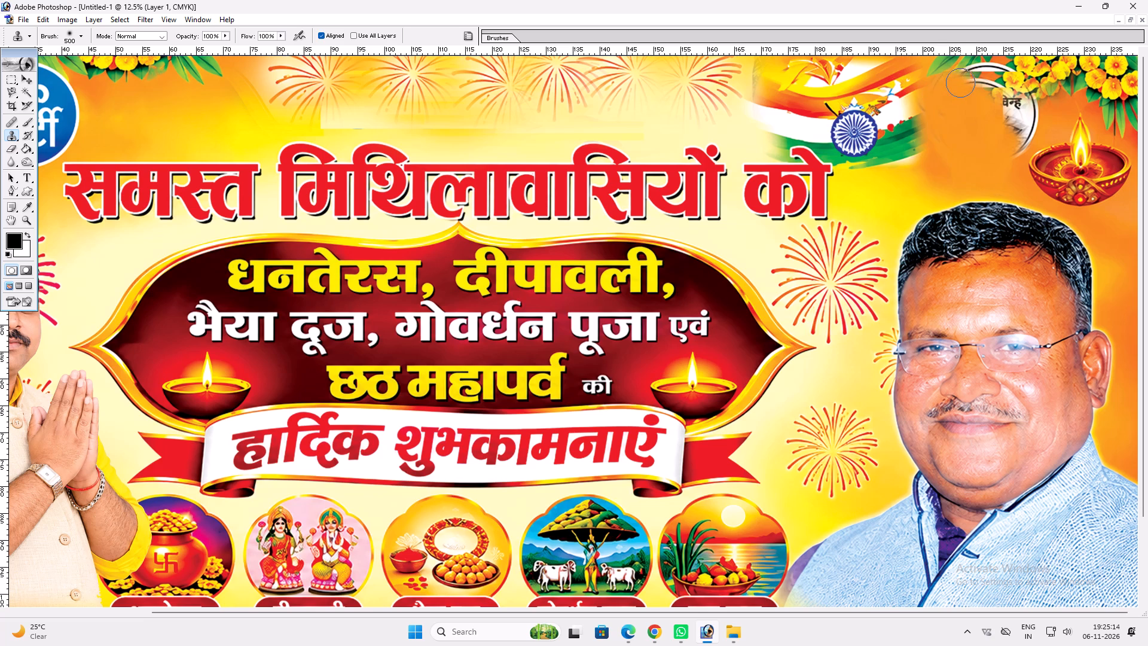
Clone marigold foliage from the corner garland down over the symbol circle's remaining lettering.
{"action": "key", "text": "space"}
{"action": "left_click_drag", "start_coordinate": [954, 110], "coordinate": [939, 240]}
{"action": "left_click", "coordinate": [1035, 69], "text": "alt"}
{"action": "double_click", "coordinate": [1027, 78]}
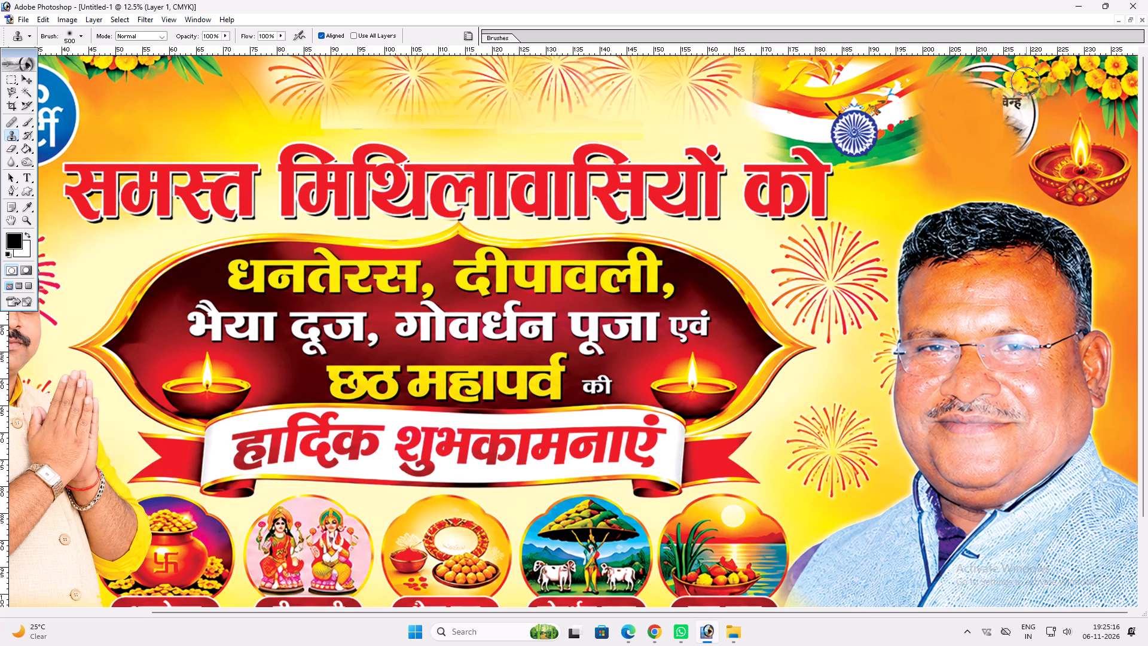
{"action": "left_click", "coordinate": [1022, 85]}
{"action": "left_click_drag", "start_coordinate": [1021, 89], "coordinate": [1020, 96]}
{"action": "left_click", "coordinate": [1020, 96]}
{"action": "left_click", "coordinate": [1020, 101]}
{"action": "left_click", "coordinate": [1018, 112]}
{"action": "left_click", "coordinate": [1019, 118]}
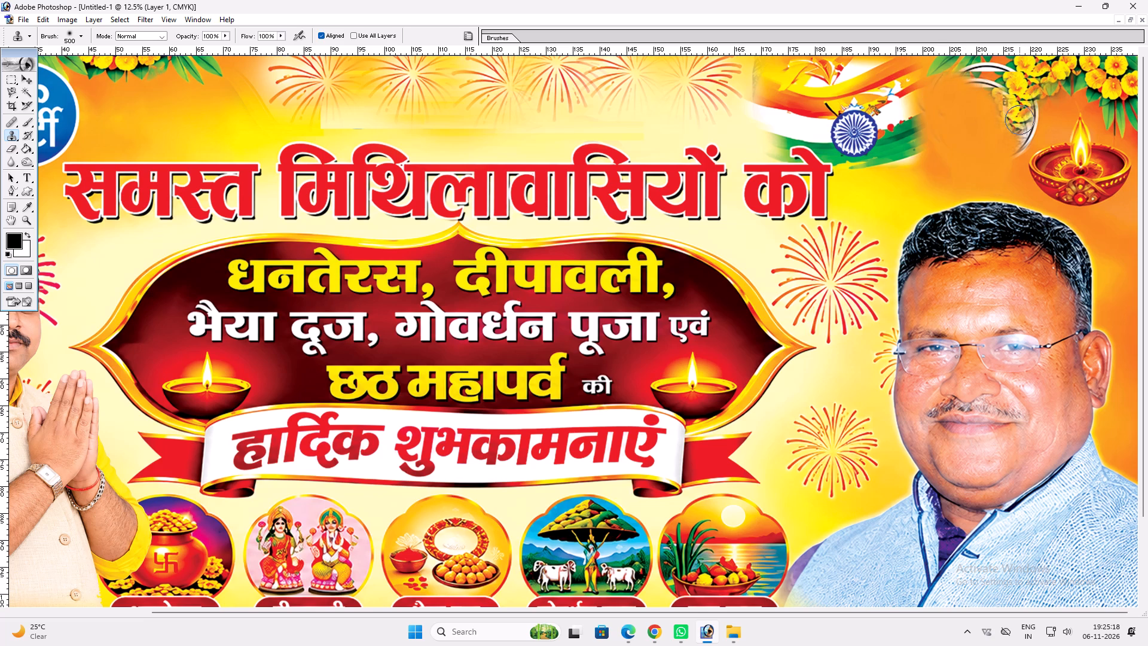
Clone garland foliage sideways along the top rim remnant of the election-symbol circle.
{"action": "left_click", "coordinate": [1019, 79], "text": "alt"}
{"action": "left_click_drag", "start_coordinate": [1011, 72], "coordinate": [1004, 72]}
{"action": "left_click", "coordinate": [1000, 72]}
{"action": "left_click", "coordinate": [996, 72]}
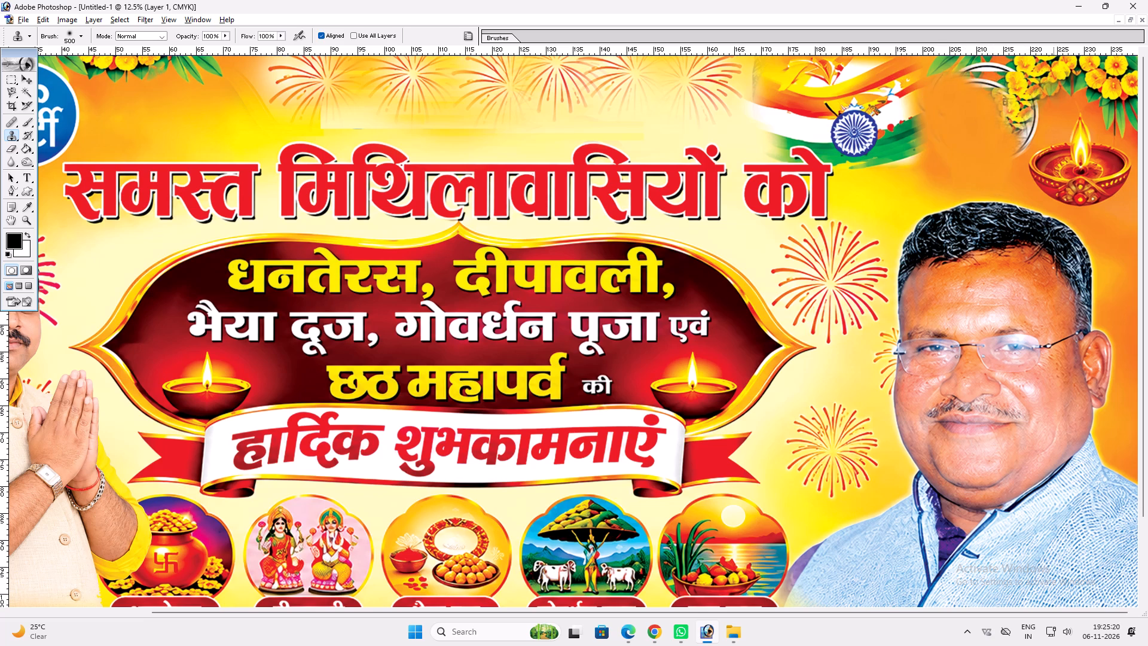
Clone marigold flowers from the corner garland down over the remaining right rim of the election-symbol circle.
{"action": "left_click", "coordinate": [1054, 78], "text": "alt"}
{"action": "left_click", "coordinate": [1040, 101]}
{"action": "left_click", "coordinate": [1034, 108]}
{"action": "left_click_drag", "start_coordinate": [1030, 118], "coordinate": [1027, 124]}
{"action": "left_click", "coordinate": [1026, 126]}
{"action": "left_click", "coordinate": [1021, 133]}
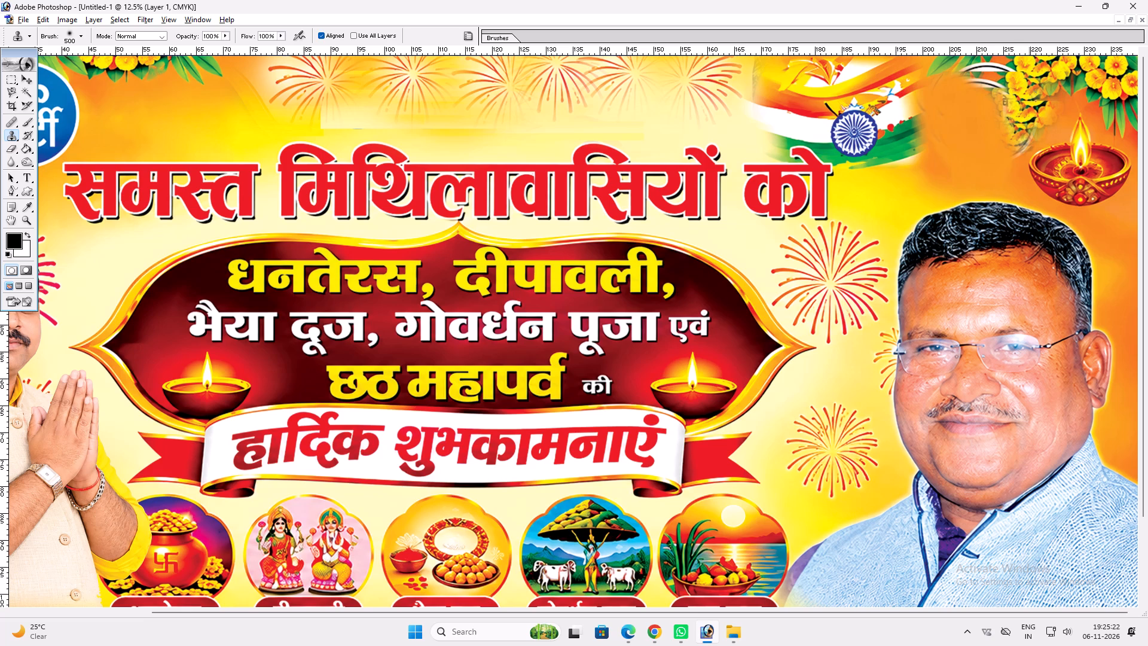
Clone more garland foliage along the top rim of the election-symbol circle, working towards the tricolour artwork.
{"action": "left_click", "coordinate": [1028, 81], "text": "alt"}
{"action": "left_click_drag", "start_coordinate": [1021, 75], "coordinate": [1010, 75]}
{"action": "left_click", "coordinate": [999, 75]}
{"action": "left_click", "coordinate": [994, 75]}
{"action": "left_click", "coordinate": [982, 74]}
Clone over the remaining circle traces in the orange background between the tricolour artwork and the marigold garland.
{"action": "left_click", "coordinate": [969, 115], "text": "alt"}
{"action": "left_click", "coordinate": [975, 92]}
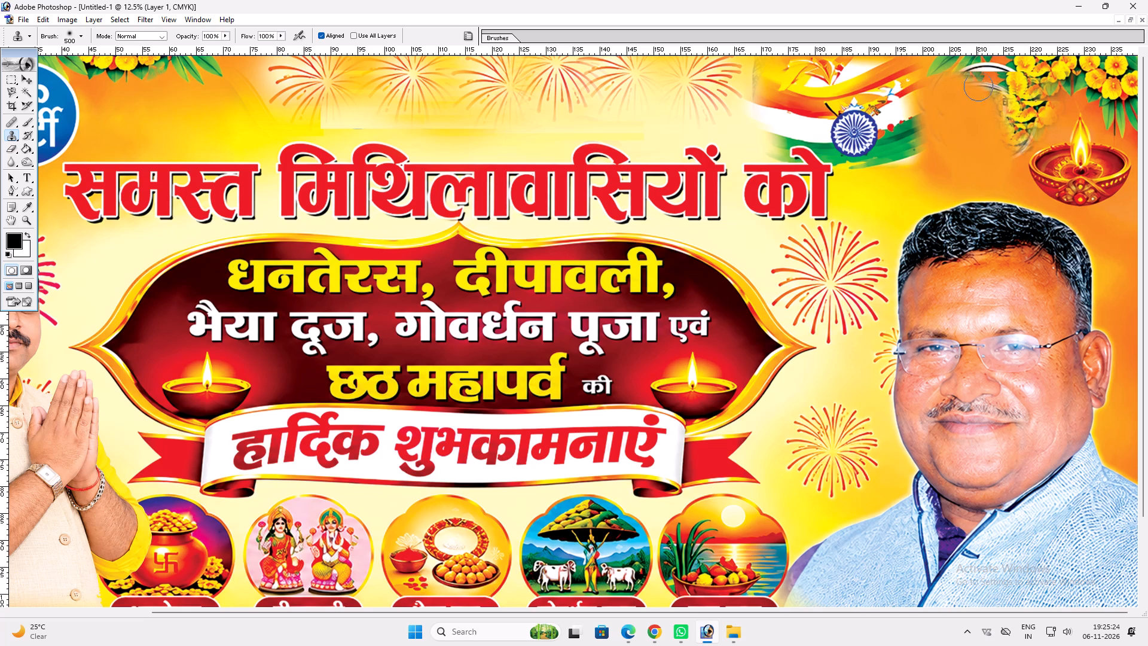
{"action": "left_click", "coordinate": [978, 86]}
{"action": "left_click", "coordinate": [987, 82]}
{"action": "left_click", "coordinate": [991, 80]}
{"action": "left_click", "coordinate": [995, 80]}
{"action": "left_click", "coordinate": [999, 78]}
{"action": "double_click", "coordinate": [987, 74]}
{"action": "double_click", "coordinate": [983, 72]}
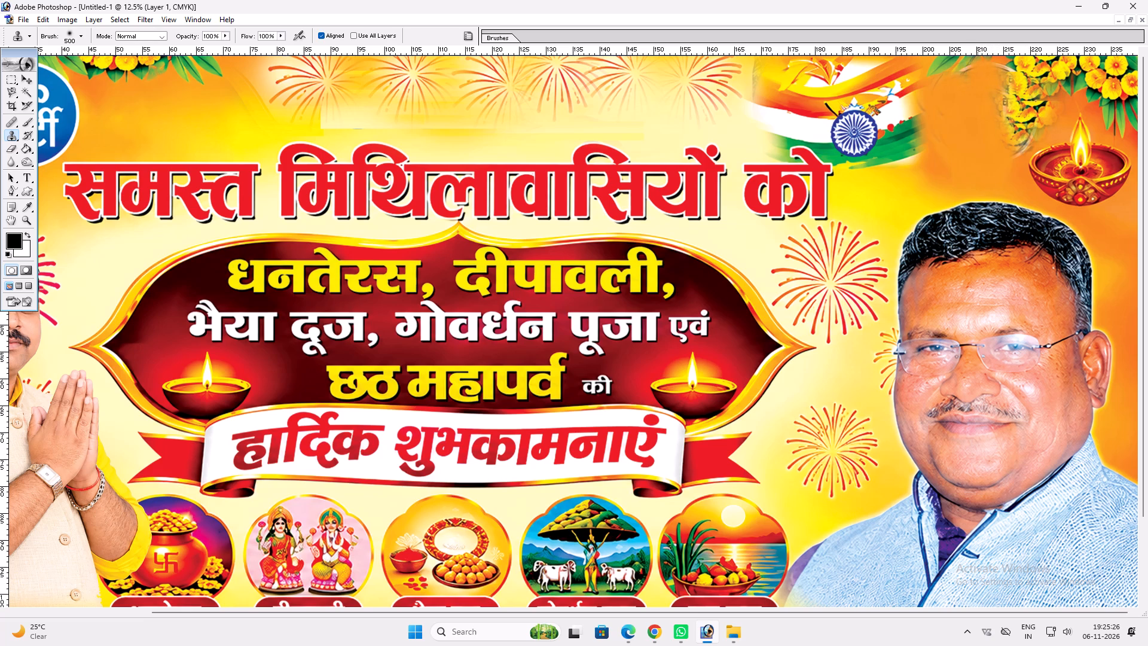
{"action": "double_click", "coordinate": [978, 71]}
{"action": "left_click_drag", "start_coordinate": [985, 75], "coordinate": [988, 81]}
Clone marigold flowers from the corner garland diagonally outwards into the orange background beside it.
{"action": "key", "text": "space"}
{"action": "key", "text": "space"}
{"action": "key", "text": "space"}
{"action": "right_click", "coordinate": [981, 101]}
{"action": "left_click_drag", "start_coordinate": [990, 106], "coordinate": [996, 110]}
{"action": "key", "text": "v"}
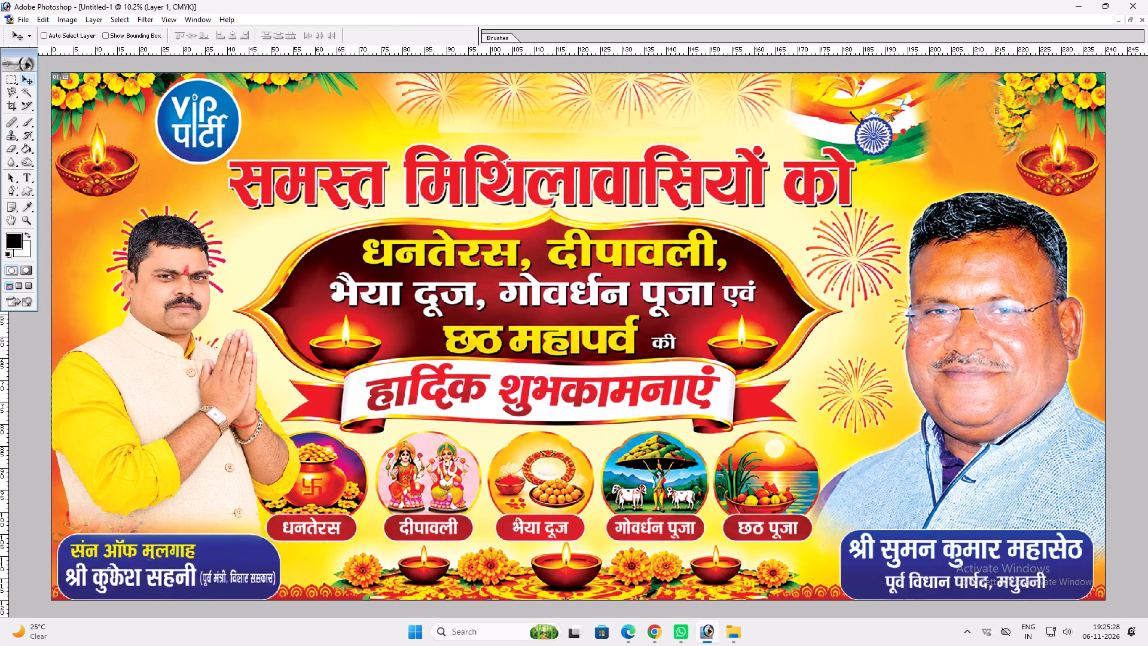
{"action": "left_click", "coordinate": [1018, 96], "text": "alt"}
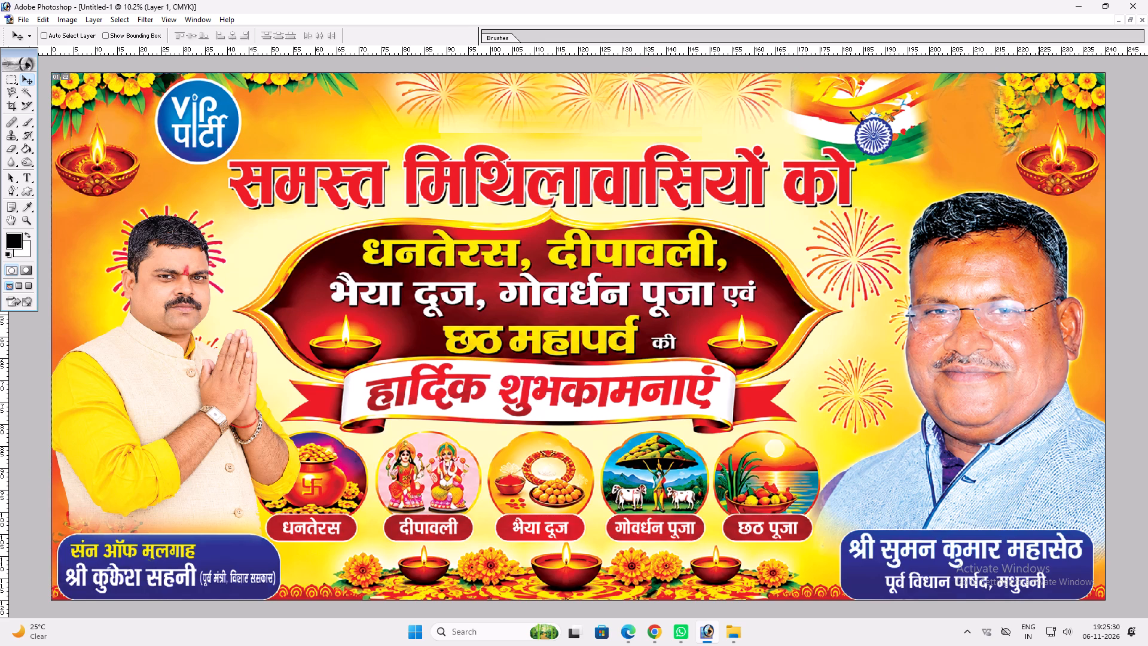
{"action": "left_click", "coordinate": [1035, 80]}
{"action": "double_click", "coordinate": [1033, 80], "text": "alt"}
{"action": "key", "text": "s"}
{"action": "left_click", "coordinate": [1031, 88], "text": "alt"}
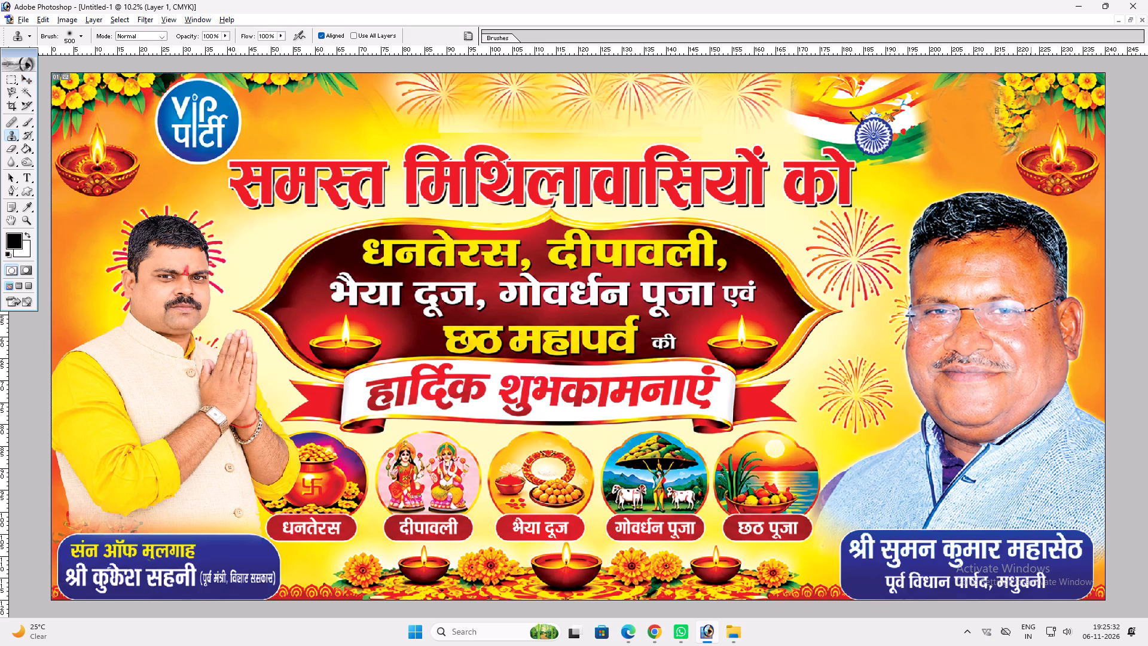
{"action": "left_click_drag", "start_coordinate": [1025, 89], "coordinate": [1014, 92]}
{"action": "double_click", "coordinate": [1004, 92]}
{"action": "left_click", "coordinate": [999, 95]}
{"action": "left_click", "coordinate": [994, 96]}
{"action": "double_click", "coordinate": [987, 99]}
{"action": "left_click_drag", "start_coordinate": [983, 102], "coordinate": [978, 109]}
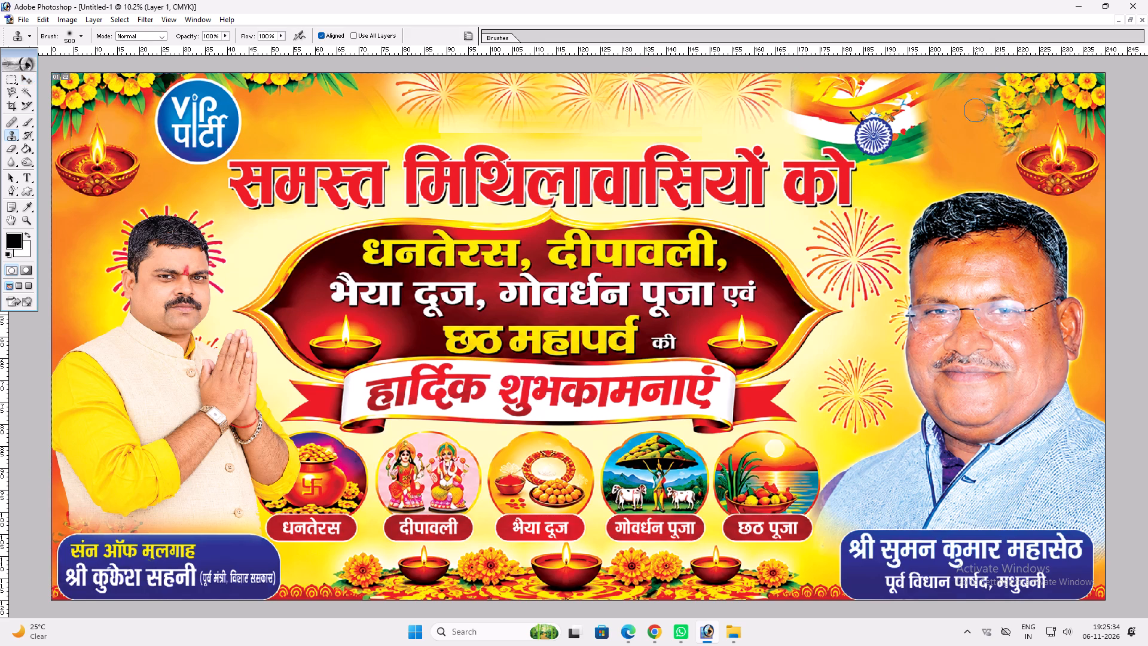
Extend the marigold garland downwards by cloning flowers from its top over the orange background beside the diya.
{"action": "left_click", "coordinate": [1024, 86], "text": "alt"}
{"action": "left_click", "coordinate": [1003, 109]}
{"action": "left_click_drag", "start_coordinate": [996, 112], "coordinate": [988, 117]}
{"action": "double_click", "coordinate": [987, 117]}
{"action": "left_click_drag", "start_coordinate": [980, 118], "coordinate": [975, 126]}
{"action": "left_click_drag", "start_coordinate": [974, 130], "coordinate": [977, 136]}
{"action": "double_click", "coordinate": [985, 143]}
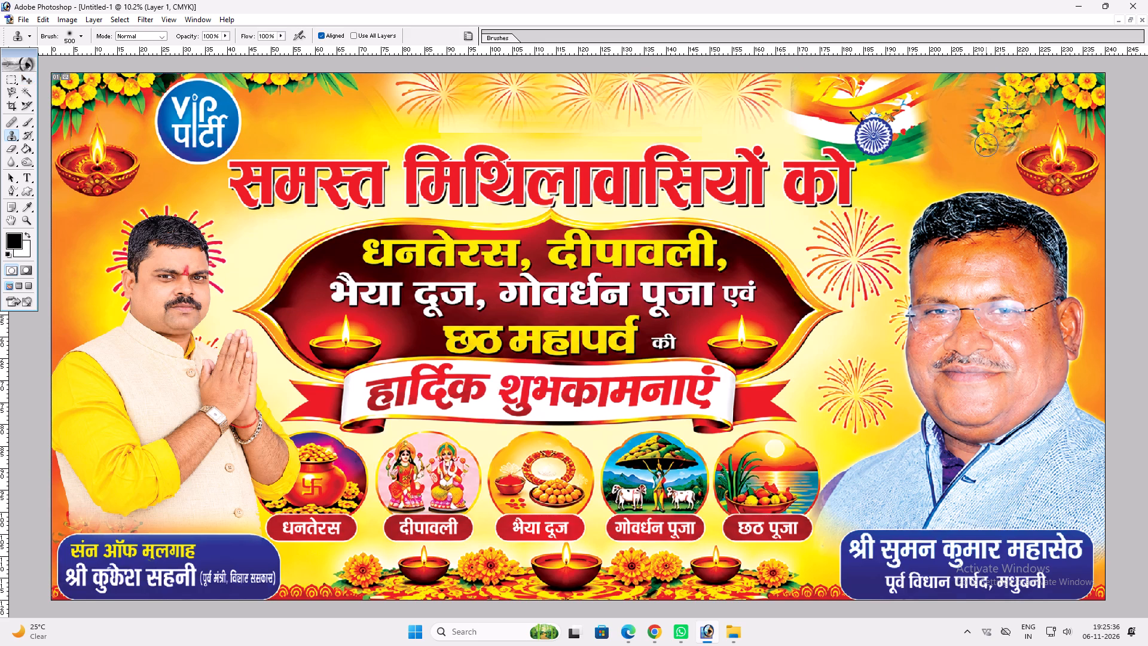
{"action": "left_click", "coordinate": [986, 148]}
{"action": "left_click", "coordinate": [986, 150]}
Clone flowers sideways along the extended garland's outer edge and undo the last two strokes.
{"action": "left_click", "coordinate": [1006, 115], "text": "alt"}
{"action": "left_click", "coordinate": [992, 118]}
{"action": "left_click", "coordinate": [985, 120]}
{"action": "left_click_drag", "start_coordinate": [978, 120], "coordinate": [973, 121]}
{"action": "left_click", "coordinate": [971, 121]}
{"action": "key", "text": "ctrl+alt+z"}
{"action": "key", "text": "ctrl+alt+z"}
Clone marigold flowers from the garland's top down along its diya-side edge to the lower end.
{"action": "left_click", "coordinate": [1033, 81], "text": "alt"}
{"action": "left_click", "coordinate": [1024, 118]}
{"action": "left_click", "coordinate": [1019, 123]}
{"action": "left_click_drag", "start_coordinate": [1012, 128], "coordinate": [1011, 130]}
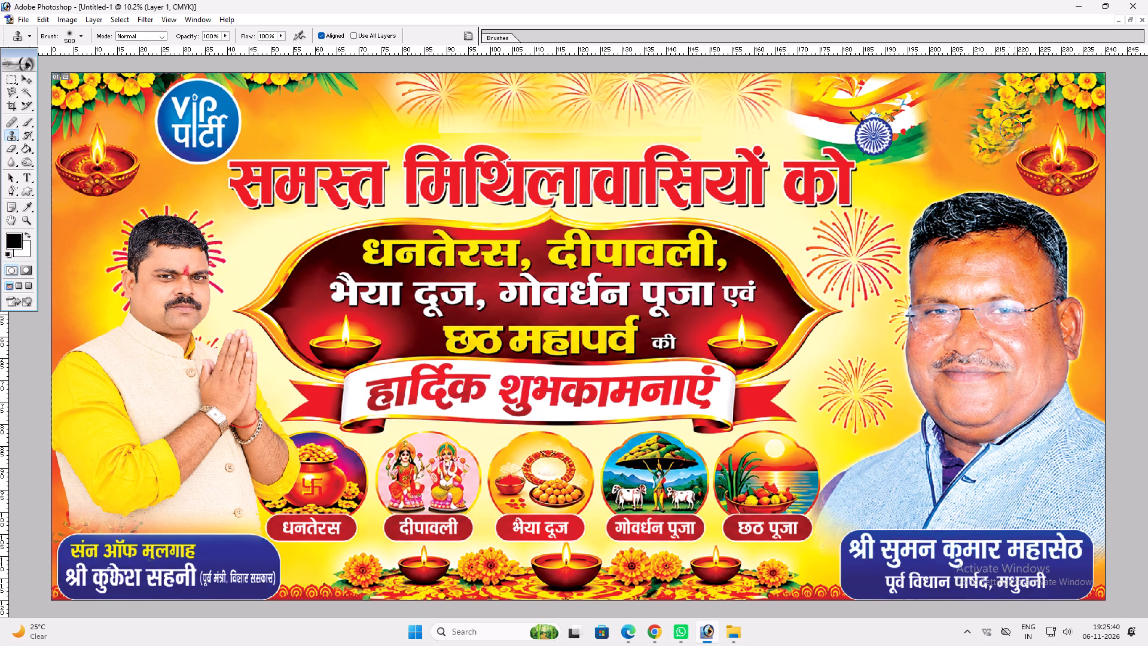
{"action": "left_click_drag", "start_coordinate": [1011, 130], "coordinate": [1007, 135]}
{"action": "left_click", "coordinate": [1007, 136]}
{"action": "left_click_drag", "start_coordinate": [1004, 141], "coordinate": [1002, 147]}
{"action": "left_click", "coordinate": [1001, 148]}
{"action": "left_click", "coordinate": [997, 152]}
Clone flowers from the corner cluster across the garland's upper part and undo the last three strokes.
{"action": "left_click", "coordinate": [1084, 86], "text": "alt"}
{"action": "left_click_drag", "start_coordinate": [1066, 84], "coordinate": [1053, 88]}
{"action": "left_click_drag", "start_coordinate": [1039, 88], "coordinate": [1016, 99]}
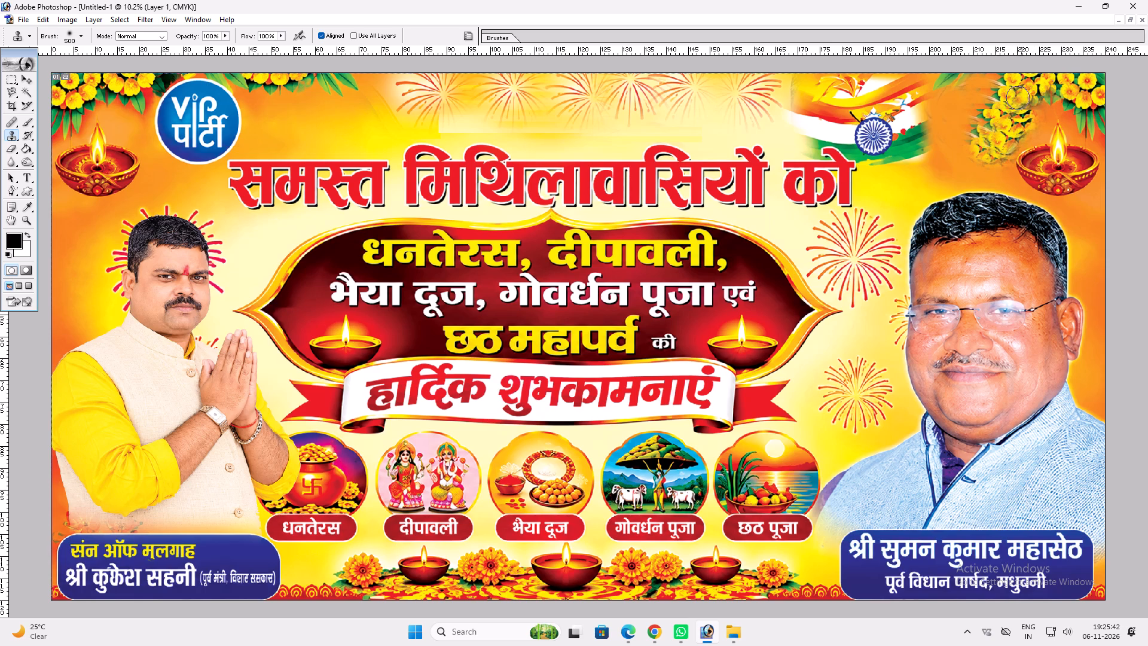
{"action": "left_click_drag", "start_coordinate": [1016, 99], "coordinate": [1020, 97]}
{"action": "left_click_drag", "start_coordinate": [1015, 99], "coordinate": [1012, 105]}
{"action": "left_click_drag", "start_coordinate": [1002, 120], "coordinate": [998, 132]}
{"action": "left_click", "coordinate": [993, 140]}
{"action": "key", "text": "ctrl+alt+z"}
{"action": "key", "text": "ctrl+alt+z"}
{"action": "key", "text": "ctrl+alt+z"}
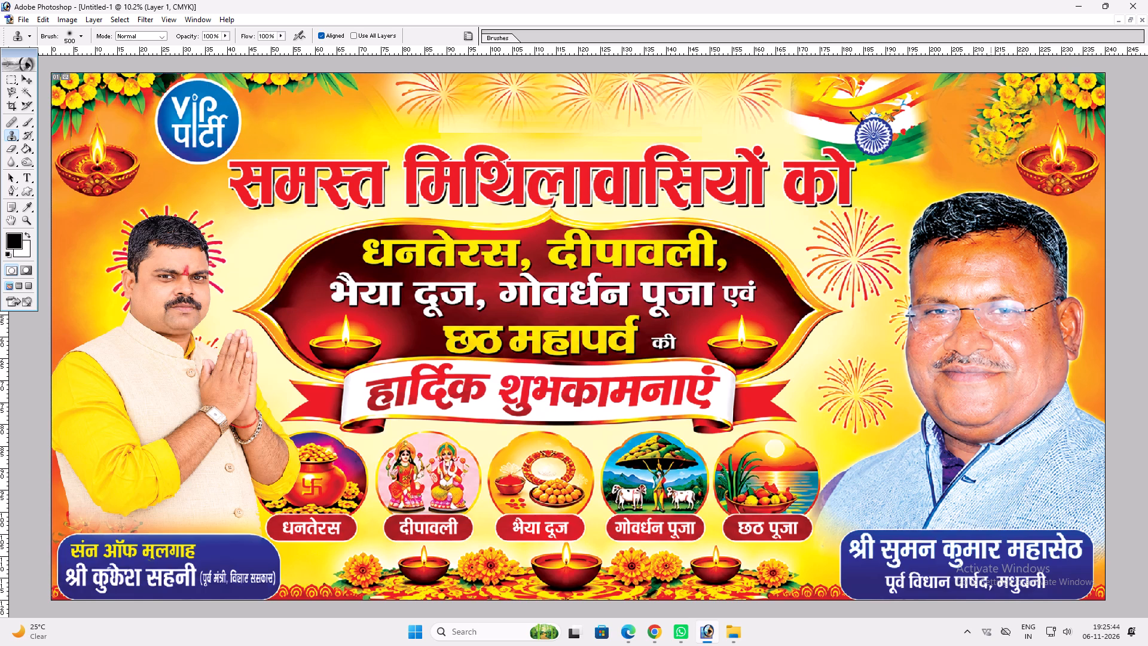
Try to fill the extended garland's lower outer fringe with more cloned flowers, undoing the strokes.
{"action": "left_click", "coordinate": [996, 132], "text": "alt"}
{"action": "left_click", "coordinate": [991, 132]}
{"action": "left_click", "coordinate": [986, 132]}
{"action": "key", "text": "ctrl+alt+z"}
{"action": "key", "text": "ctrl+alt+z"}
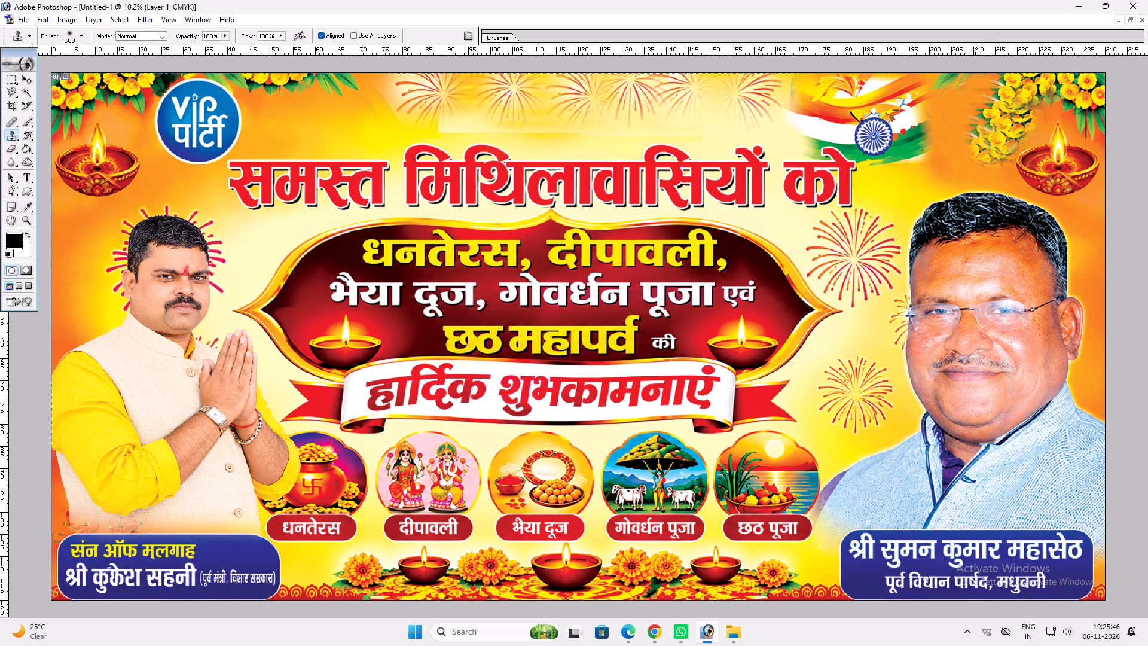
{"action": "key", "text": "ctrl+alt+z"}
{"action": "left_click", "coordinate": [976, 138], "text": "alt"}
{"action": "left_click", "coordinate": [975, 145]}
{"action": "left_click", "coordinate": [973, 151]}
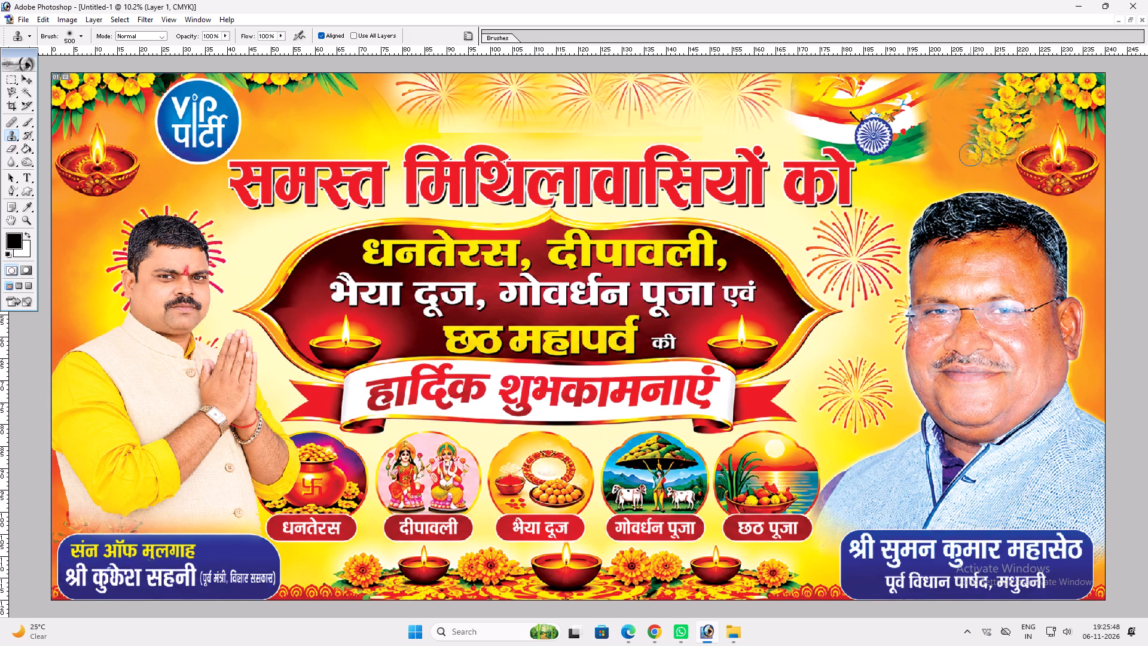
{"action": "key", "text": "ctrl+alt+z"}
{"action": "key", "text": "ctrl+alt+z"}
Clone flowers from the garland's middle down to its lower end, tapering the tip towards the portrait's hair.
{"action": "left_click", "coordinate": [1010, 103], "text": "alt"}
{"action": "left_click_drag", "start_coordinate": [1001, 145], "coordinate": [1000, 151]}
{"action": "left_click", "coordinate": [997, 155]}
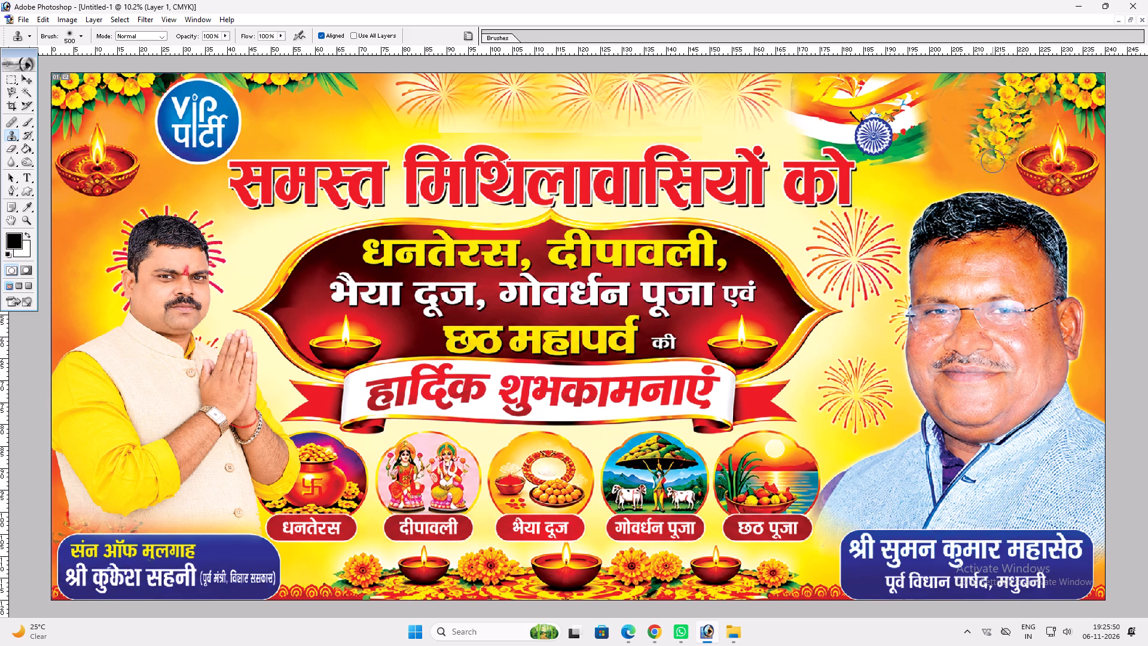
{"action": "left_click", "coordinate": [992, 162]}
{"action": "left_click", "coordinate": [988, 166]}
{"action": "left_click", "coordinate": [982, 167]}
{"action": "double_click", "coordinate": [975, 164]}
{"action": "key", "text": "space"}
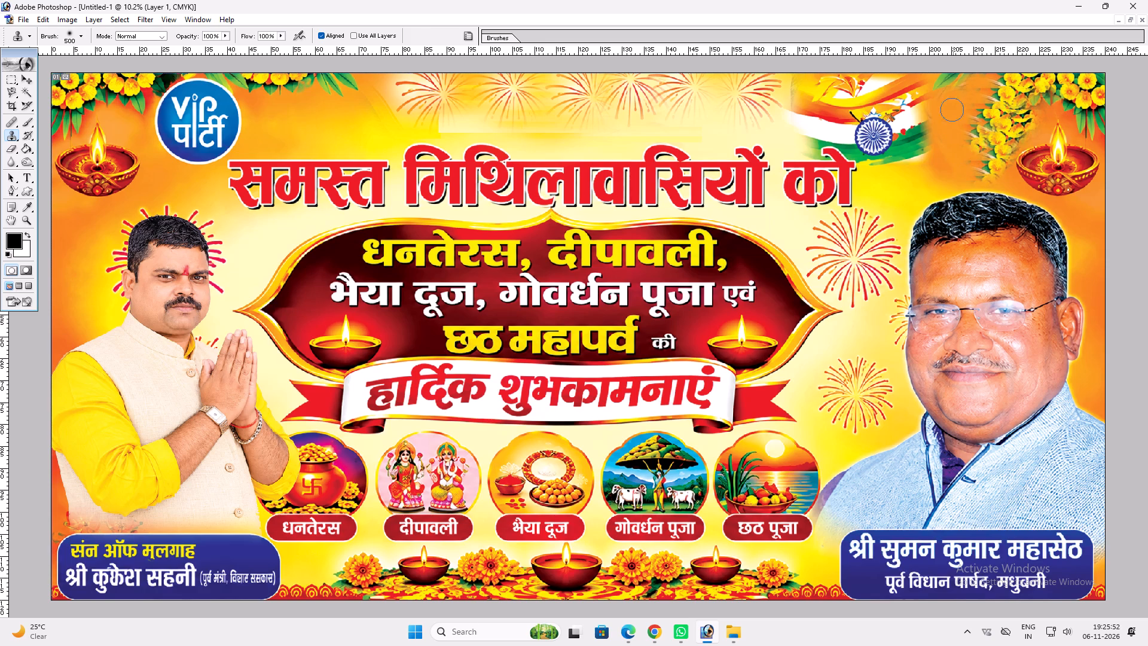
Clone green foliage from the top edge down into the orange background between the tricolour artwork and the garland.
{"action": "left_click", "coordinate": [965, 79], "text": "alt"}
{"action": "left_click_drag", "start_coordinate": [964, 84], "coordinate": [964, 90]}
{"action": "double_click", "coordinate": [964, 90]}
{"action": "left_click", "coordinate": [959, 99]}
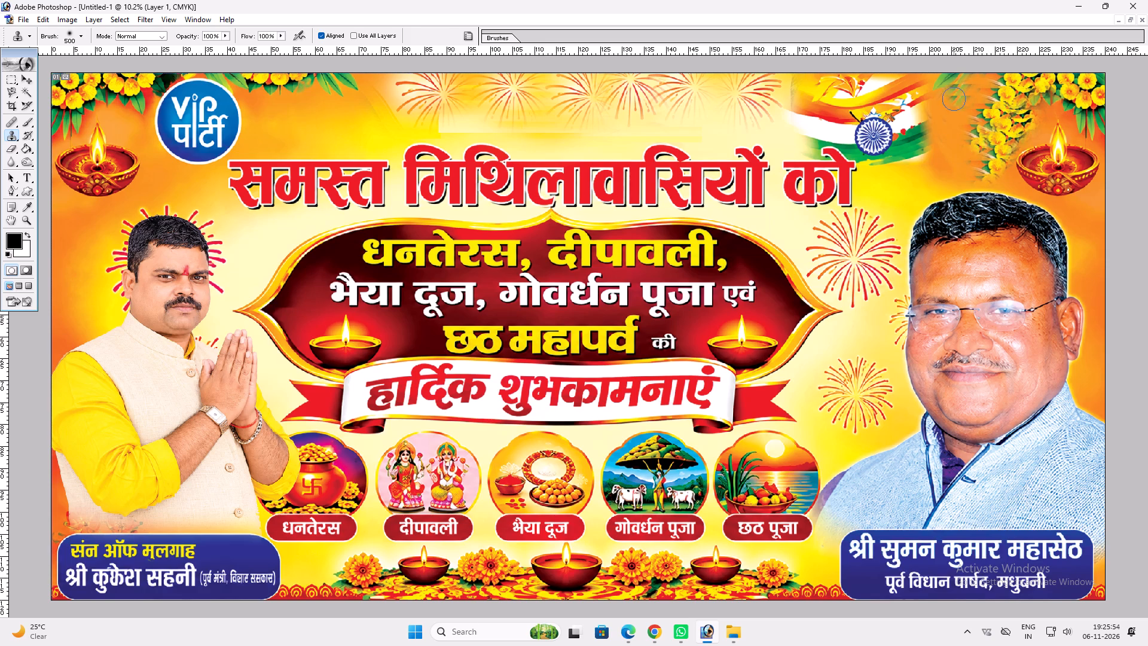
{"action": "left_click", "coordinate": [953, 97]}
{"action": "left_click", "coordinate": [951, 94]}
{"action": "left_click", "coordinate": [947, 92]}
Examine the retouched garland, orange background and tricolour edge up close, and review the whole banner.
{"action": "key", "text": "space"}
{"action": "key", "text": "space"}
{"action": "key", "text": "space"}
{"action": "key", "text": "space"}
{"action": "key", "text": "space"}
{"action": "key", "text": "space"}
{"action": "key", "text": "space"}
{"action": "key", "text": "space"}
{"action": "key", "text": "space"}
{"action": "key", "text": "space"}
{"action": "key", "text": "space"}
{"action": "key", "text": "space"}
{"action": "key", "text": "space"}
{"action": "key", "text": "space"}
{"action": "key", "text": "space"}
{"action": "key", "text": "space"}
{"action": "key", "text": "space"}
{"action": "left_click_drag", "start_coordinate": [891, 156], "coordinate": [1145, 199]}
{"action": "right_click", "coordinate": [903, 120]}
{"action": "left_click_drag", "start_coordinate": [912, 121], "coordinate": [937, 127]}
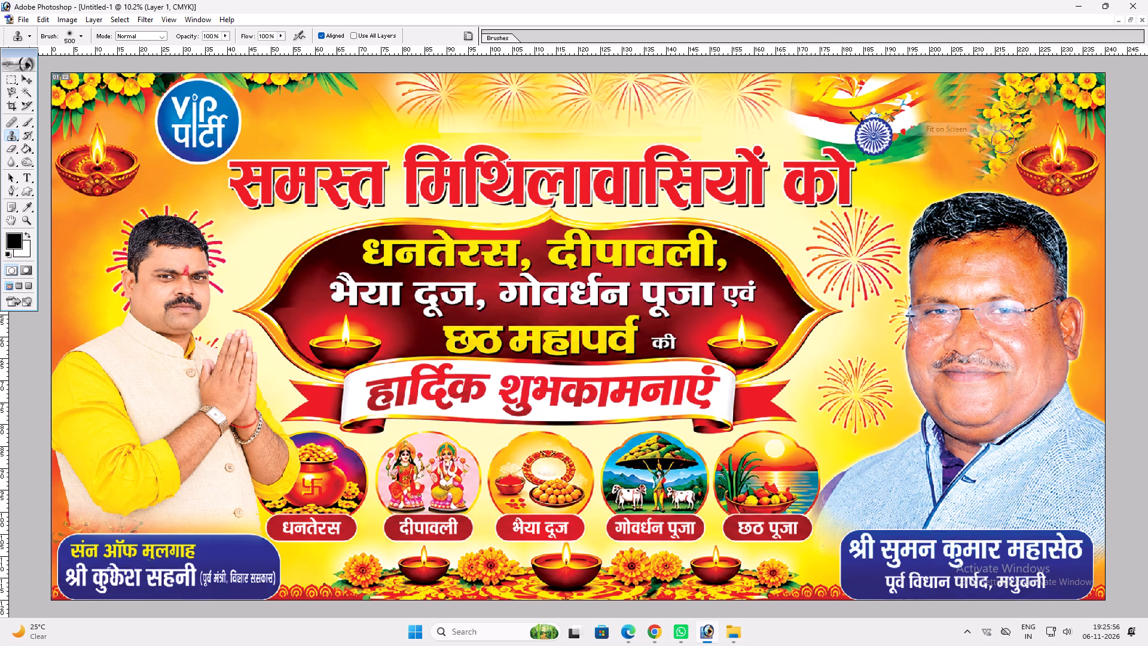
{"action": "key", "text": "v"}
{"action": "scroll", "coordinate": [1002, 163], "scroll_direction": "up", "scroll_amount": 1}
{"action": "key", "text": "z"}
{"action": "key", "text": "space"}
{"action": "key", "text": "z"}
{"action": "left_click_drag", "start_coordinate": [897, 115], "coordinate": [1078, 334]}
{"action": "key", "text": "space"}
{"action": "key", "text": "space"}
{"action": "key", "text": "space"}
{"action": "key", "text": "space"}
{"action": "key", "text": "space"}
{"action": "key", "text": "space"}
{"action": "key", "text": "space"}
{"action": "key", "text": "space"}
{"action": "key", "text": "space"}
{"action": "key", "text": "space"}
{"action": "key", "text": "space"}
{"action": "key", "text": "space"}
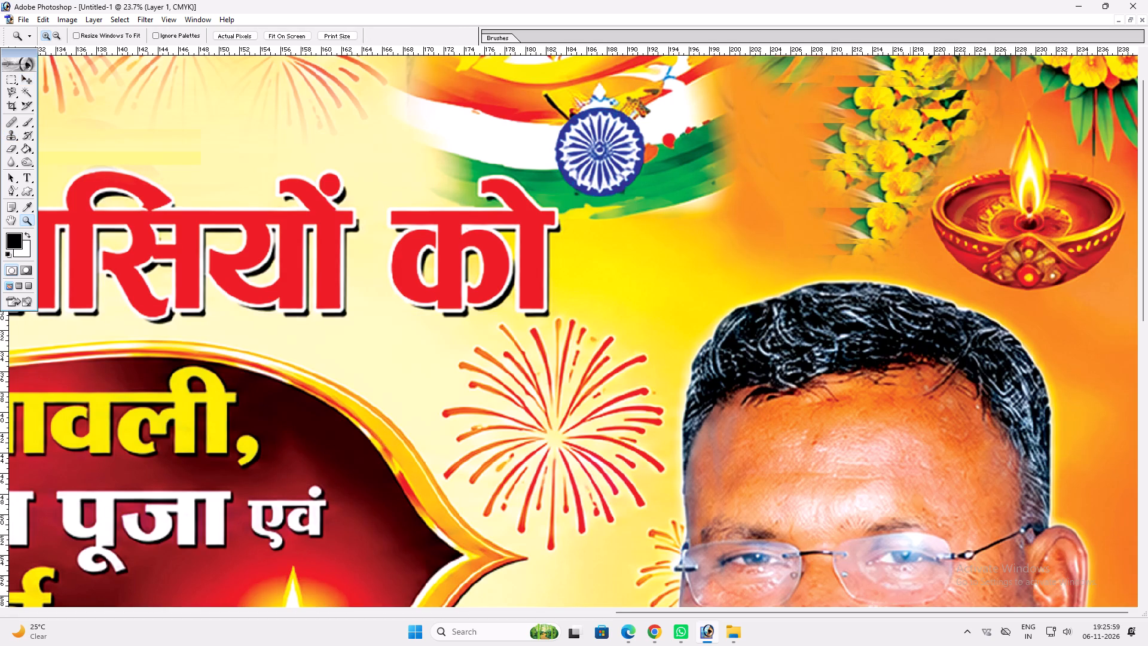
{"action": "key", "text": "space"}
{"action": "key", "text": "space"}
{"action": "key", "text": "space"}
{"action": "key", "text": "space"}
{"action": "key", "text": "space"}
{"action": "key", "text": "space"}
{"action": "key", "text": "space"}
{"action": "key", "text": "space"}
{"action": "key", "text": "space"}
{"action": "key", "text": "space"}
{"action": "key", "text": "space"}
{"action": "key", "text": "space"}
{"action": "key", "text": "space"}
{"action": "key", "text": "space"}
{"action": "key", "text": "space"}
{"action": "key", "text": "space"}
{"action": "key", "text": "space"}
{"action": "key", "text": "space"}
{"action": "key", "text": "space"}
{"action": "key", "text": "space"}
{"action": "right_click", "coordinate": [895, 130]}
{"action": "left_click", "coordinate": [909, 159]}
{"action": "left_click_drag", "start_coordinate": [909, 159], "coordinate": [781, 527]}
{"action": "left_click_drag", "start_coordinate": [966, 231], "coordinate": [602, 486]}
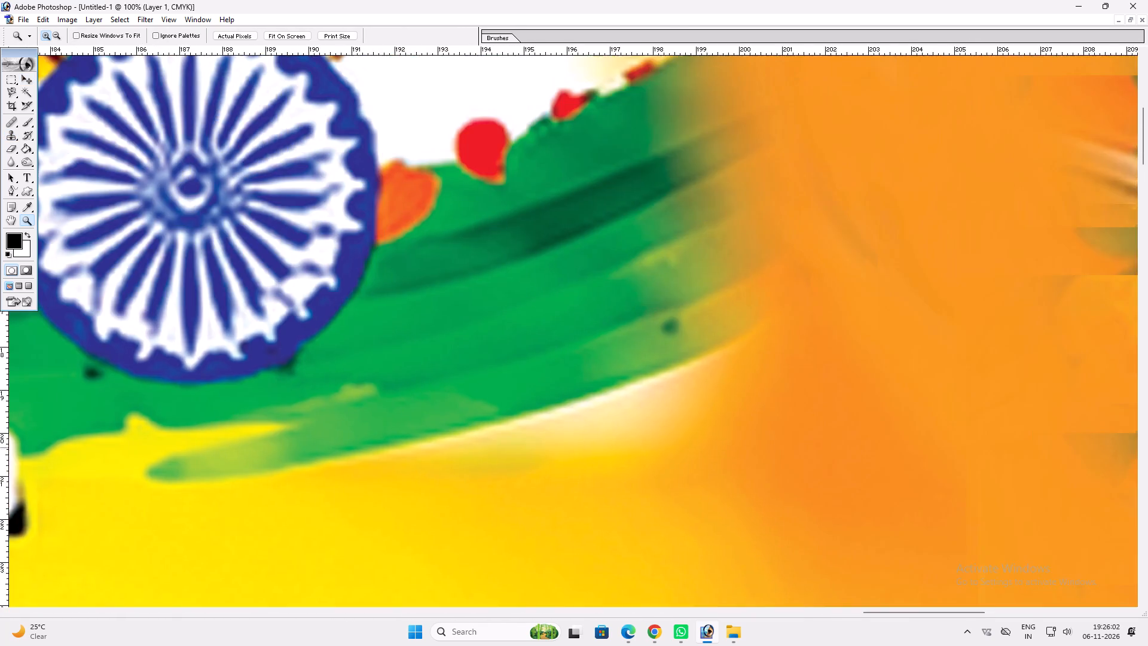
{"action": "left_click_drag", "start_coordinate": [944, 259], "coordinate": [491, 459]}
{"action": "left_click_drag", "start_coordinate": [908, 333], "coordinate": [670, 349]}
{"action": "right_click", "coordinate": [841, 231]}
{"action": "left_click", "coordinate": [862, 238]}
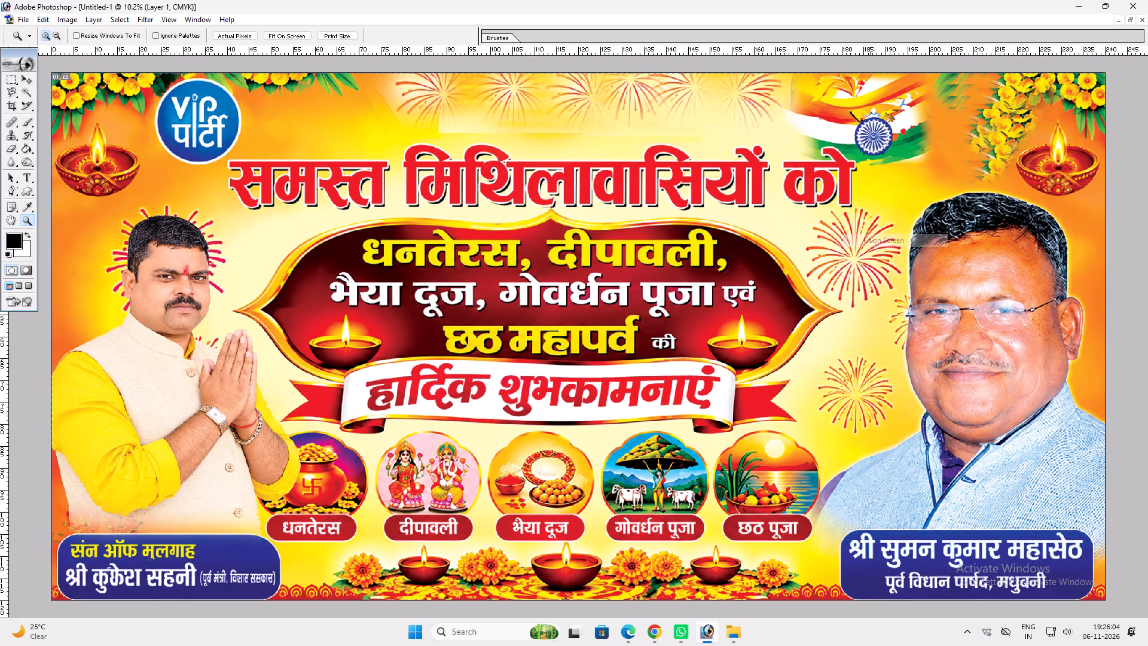
Undo the most recent cloning strokes on the flower garland beside the upper-right diya.
{"action": "key", "text": "ctrl+alt+z"}
{"action": "key", "text": "ctrl+alt+z"}
{"action": "key", "text": "ctrl+alt+z"}
{"action": "key", "text": "ctrl+alt+z"}
{"action": "key", "text": "ctrl+alt+z"}
{"action": "key", "text": "ctrl+alt+z"}
{"action": "key", "text": "ctrl+alt+z"}
{"action": "key", "text": "ctrl+alt+z"}
{"action": "key", "text": "ctrl+alt+z"}
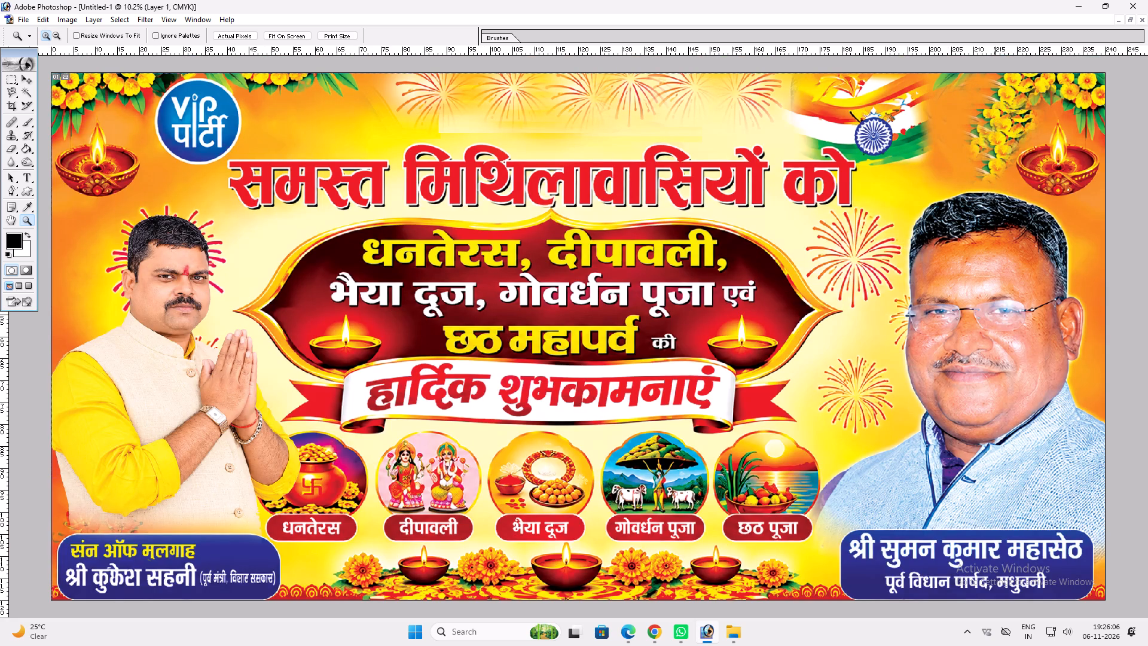
{"action": "key", "text": "ctrl+alt+z"}
{"action": "key", "text": "ctrl+alt+z"}
{"action": "key", "text": "ctrl+alt+z"}
Clone marigold flowers over the garland's upper part near the banner's top edge, between the tricolour artwork and the diya.
{"action": "key", "text": "ctrl+plus"}
{"action": "key", "text": "space"}
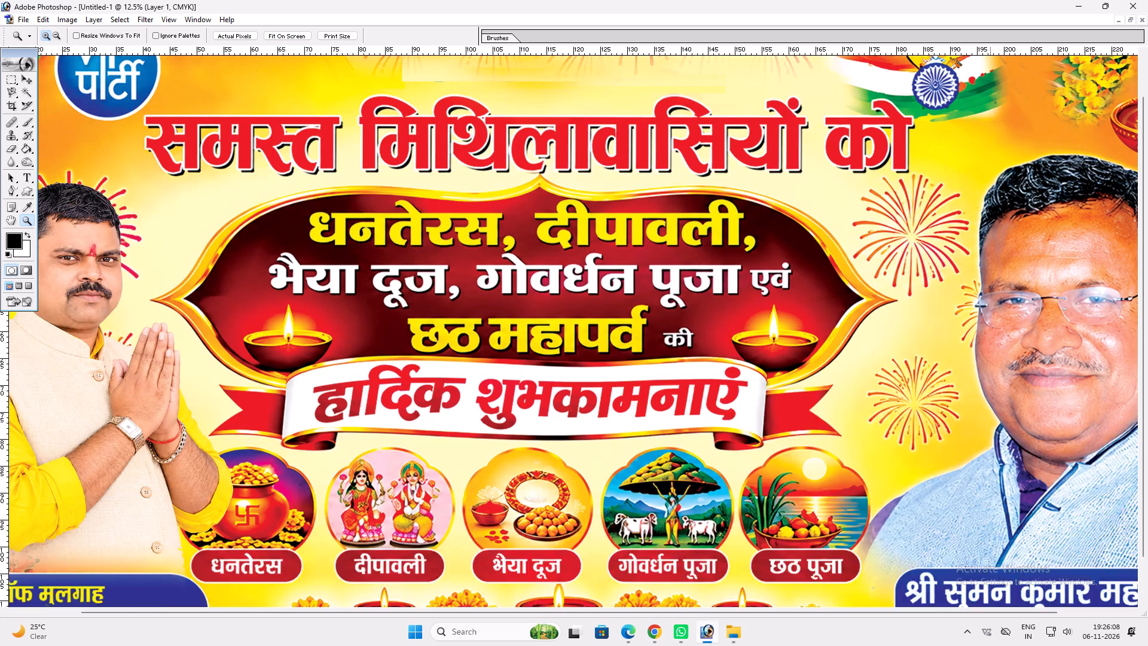
{"action": "left_click_drag", "start_coordinate": [967, 174], "coordinate": [720, 431]}
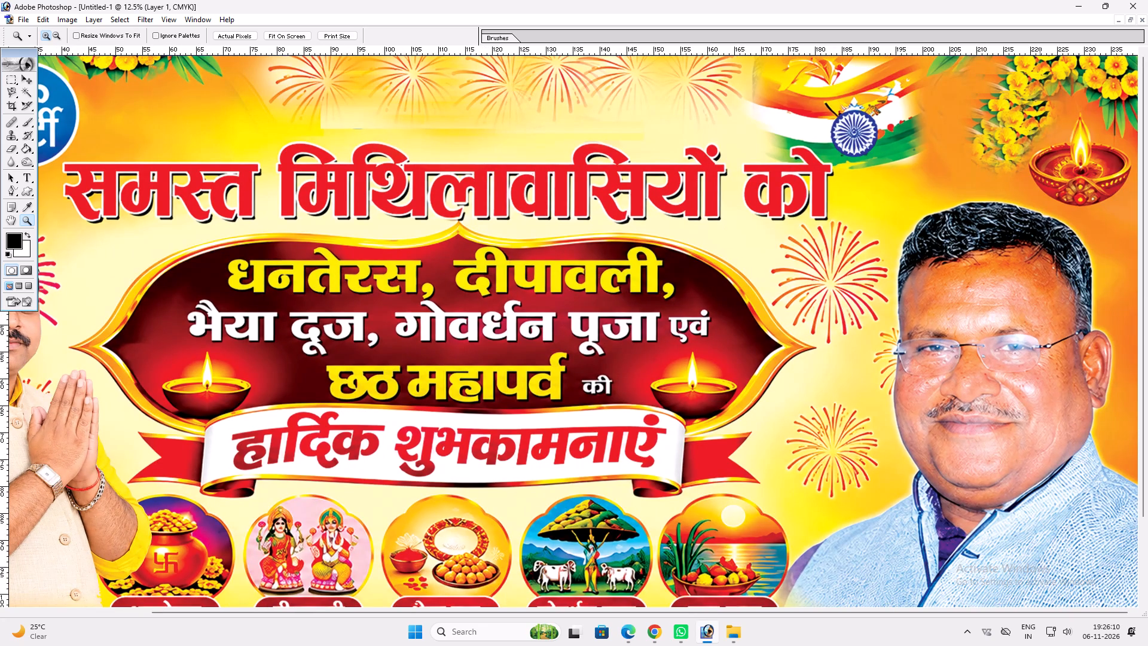
{"action": "key", "text": "s"}
{"action": "left_click", "coordinate": [1043, 74], "text": "alt"}
{"action": "left_click", "coordinate": [1032, 80]}
{"action": "left_click", "coordinate": [1026, 80]}
{"action": "left_click", "coordinate": [1019, 76]}
{"action": "left_click", "coordinate": [1010, 74]}
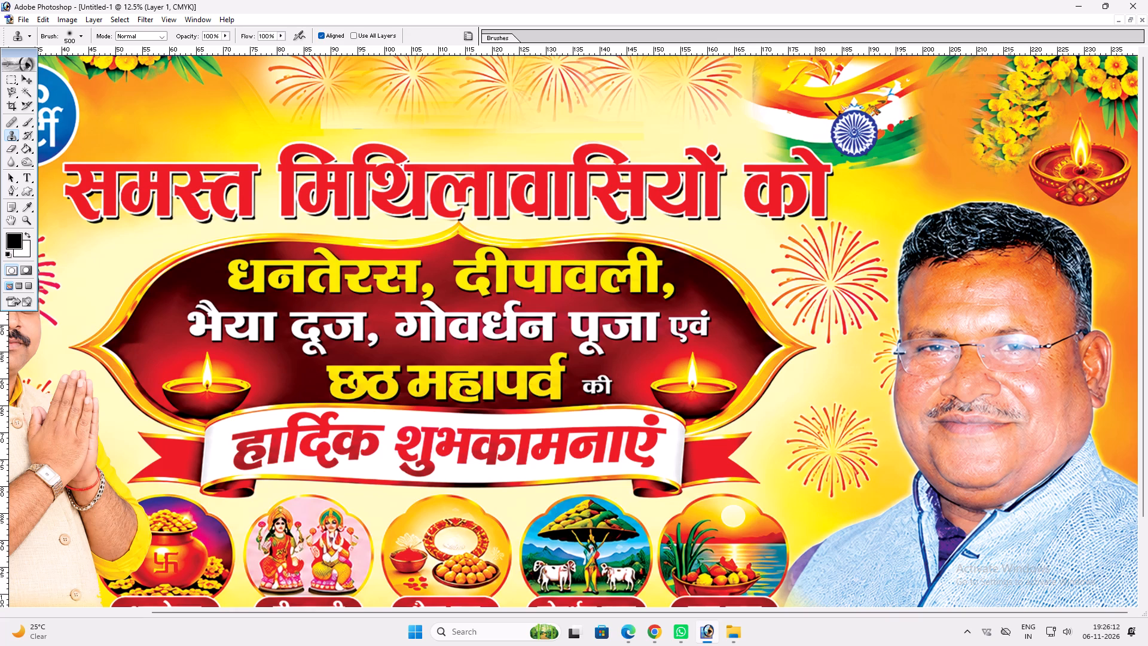
{"action": "double_click", "coordinate": [1002, 96]}
{"action": "left_click", "coordinate": [999, 101]}
{"action": "left_click", "coordinate": [997, 106]}
{"action": "left_click_drag", "start_coordinate": [1000, 111], "coordinate": [1009, 109]}
{"action": "left_click", "coordinate": [1014, 106]}
{"action": "left_click", "coordinate": [1020, 104]}
{"action": "left_click", "coordinate": [1027, 104]}
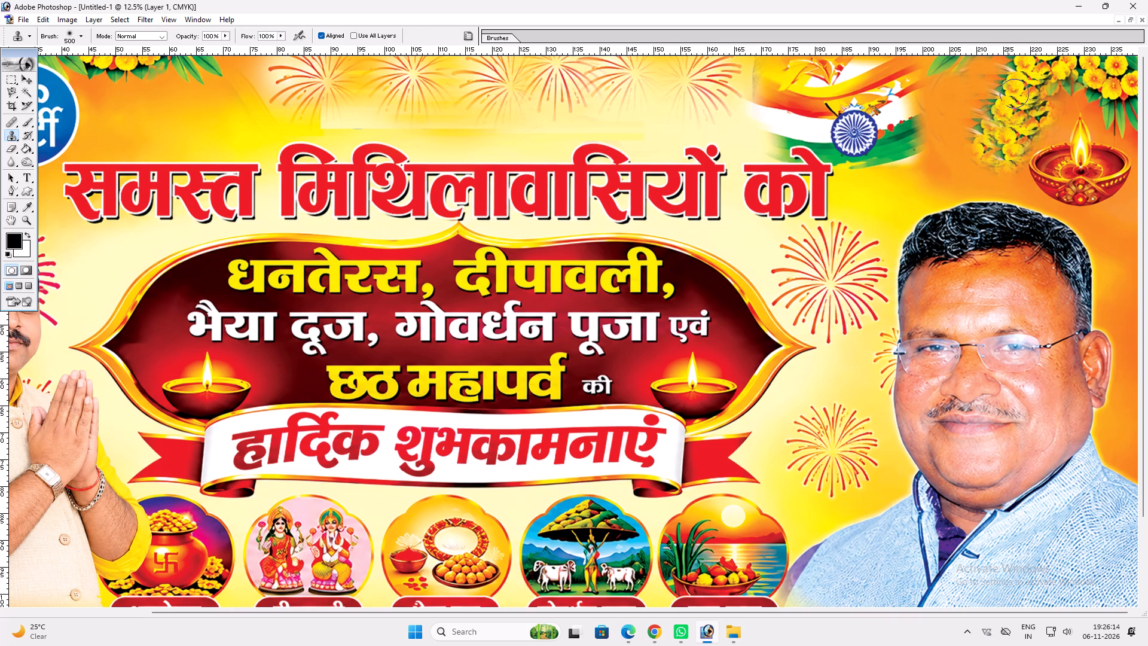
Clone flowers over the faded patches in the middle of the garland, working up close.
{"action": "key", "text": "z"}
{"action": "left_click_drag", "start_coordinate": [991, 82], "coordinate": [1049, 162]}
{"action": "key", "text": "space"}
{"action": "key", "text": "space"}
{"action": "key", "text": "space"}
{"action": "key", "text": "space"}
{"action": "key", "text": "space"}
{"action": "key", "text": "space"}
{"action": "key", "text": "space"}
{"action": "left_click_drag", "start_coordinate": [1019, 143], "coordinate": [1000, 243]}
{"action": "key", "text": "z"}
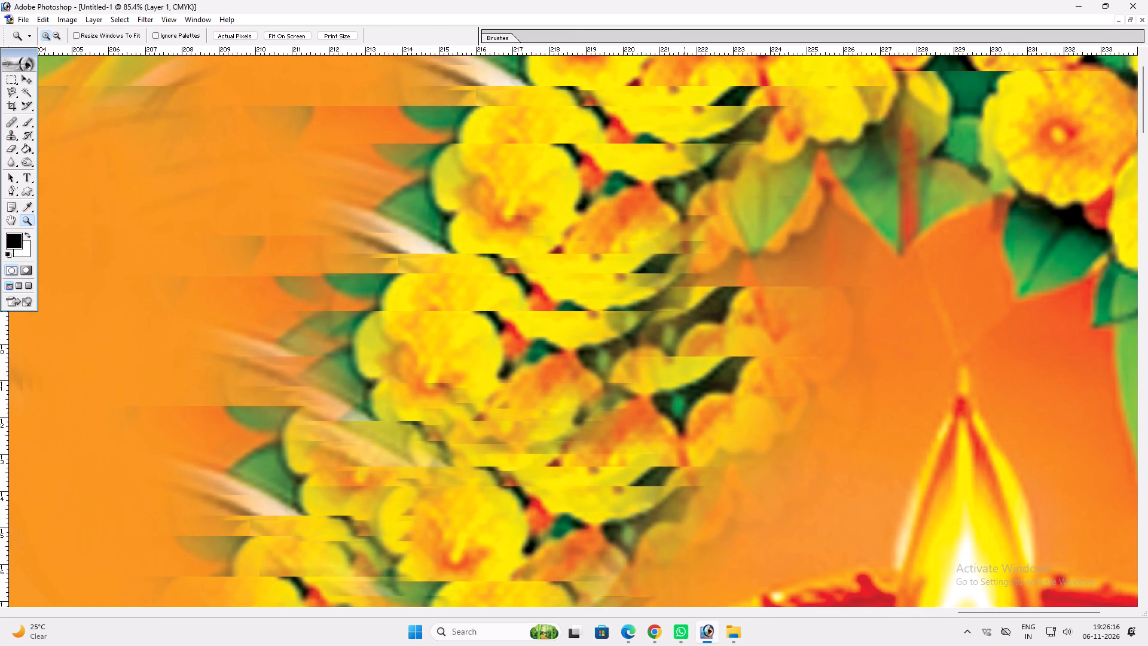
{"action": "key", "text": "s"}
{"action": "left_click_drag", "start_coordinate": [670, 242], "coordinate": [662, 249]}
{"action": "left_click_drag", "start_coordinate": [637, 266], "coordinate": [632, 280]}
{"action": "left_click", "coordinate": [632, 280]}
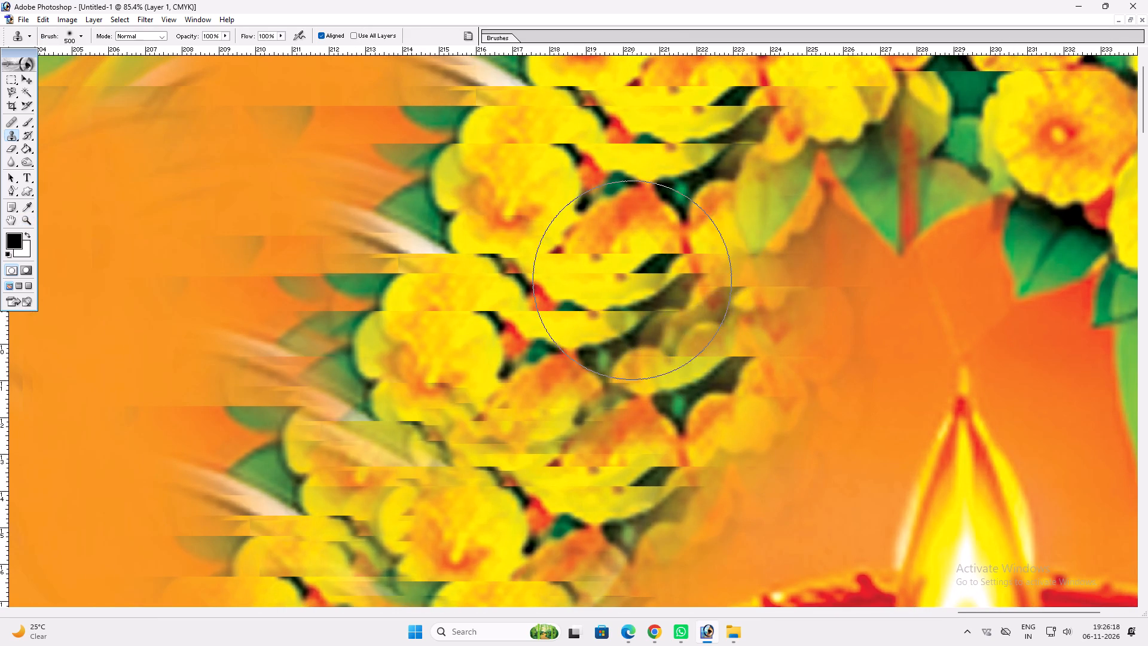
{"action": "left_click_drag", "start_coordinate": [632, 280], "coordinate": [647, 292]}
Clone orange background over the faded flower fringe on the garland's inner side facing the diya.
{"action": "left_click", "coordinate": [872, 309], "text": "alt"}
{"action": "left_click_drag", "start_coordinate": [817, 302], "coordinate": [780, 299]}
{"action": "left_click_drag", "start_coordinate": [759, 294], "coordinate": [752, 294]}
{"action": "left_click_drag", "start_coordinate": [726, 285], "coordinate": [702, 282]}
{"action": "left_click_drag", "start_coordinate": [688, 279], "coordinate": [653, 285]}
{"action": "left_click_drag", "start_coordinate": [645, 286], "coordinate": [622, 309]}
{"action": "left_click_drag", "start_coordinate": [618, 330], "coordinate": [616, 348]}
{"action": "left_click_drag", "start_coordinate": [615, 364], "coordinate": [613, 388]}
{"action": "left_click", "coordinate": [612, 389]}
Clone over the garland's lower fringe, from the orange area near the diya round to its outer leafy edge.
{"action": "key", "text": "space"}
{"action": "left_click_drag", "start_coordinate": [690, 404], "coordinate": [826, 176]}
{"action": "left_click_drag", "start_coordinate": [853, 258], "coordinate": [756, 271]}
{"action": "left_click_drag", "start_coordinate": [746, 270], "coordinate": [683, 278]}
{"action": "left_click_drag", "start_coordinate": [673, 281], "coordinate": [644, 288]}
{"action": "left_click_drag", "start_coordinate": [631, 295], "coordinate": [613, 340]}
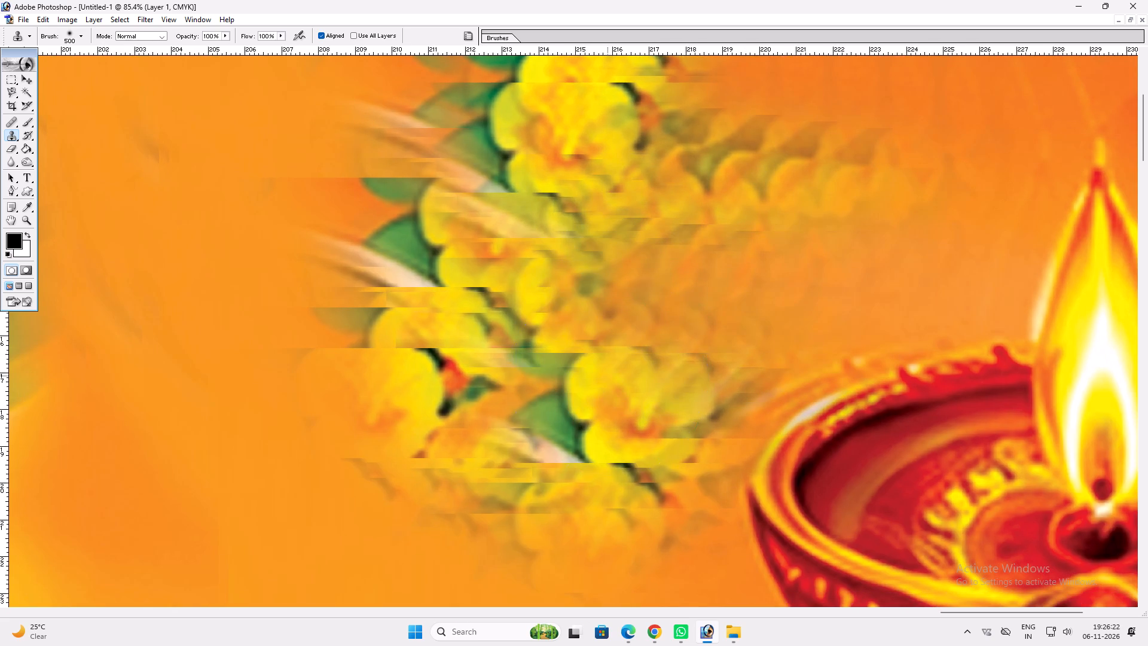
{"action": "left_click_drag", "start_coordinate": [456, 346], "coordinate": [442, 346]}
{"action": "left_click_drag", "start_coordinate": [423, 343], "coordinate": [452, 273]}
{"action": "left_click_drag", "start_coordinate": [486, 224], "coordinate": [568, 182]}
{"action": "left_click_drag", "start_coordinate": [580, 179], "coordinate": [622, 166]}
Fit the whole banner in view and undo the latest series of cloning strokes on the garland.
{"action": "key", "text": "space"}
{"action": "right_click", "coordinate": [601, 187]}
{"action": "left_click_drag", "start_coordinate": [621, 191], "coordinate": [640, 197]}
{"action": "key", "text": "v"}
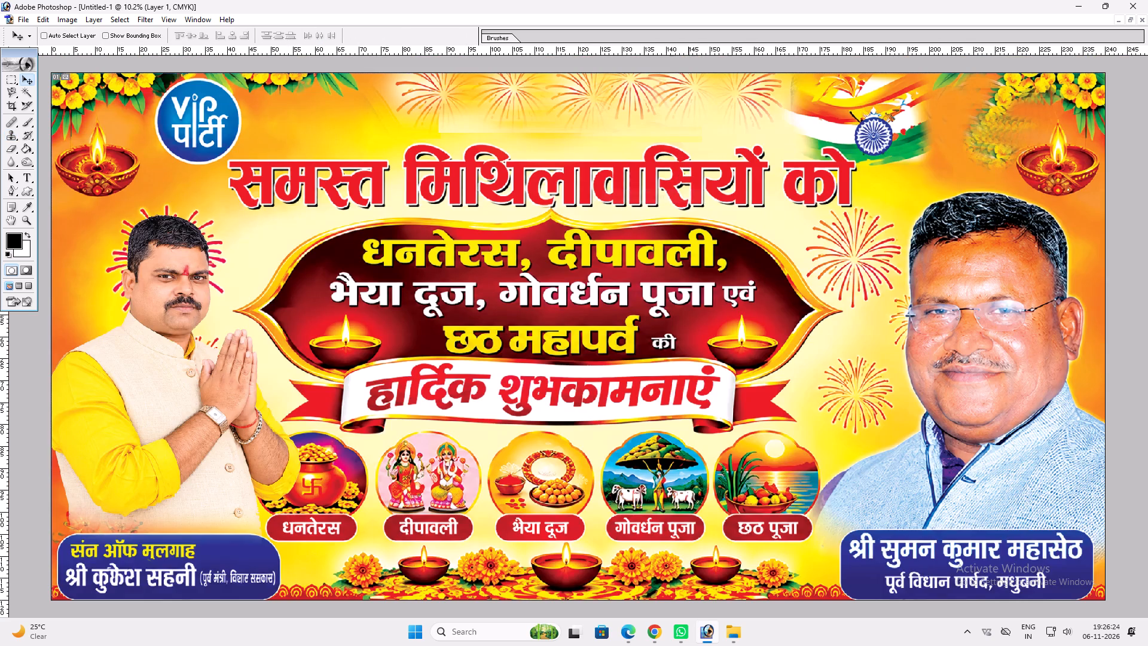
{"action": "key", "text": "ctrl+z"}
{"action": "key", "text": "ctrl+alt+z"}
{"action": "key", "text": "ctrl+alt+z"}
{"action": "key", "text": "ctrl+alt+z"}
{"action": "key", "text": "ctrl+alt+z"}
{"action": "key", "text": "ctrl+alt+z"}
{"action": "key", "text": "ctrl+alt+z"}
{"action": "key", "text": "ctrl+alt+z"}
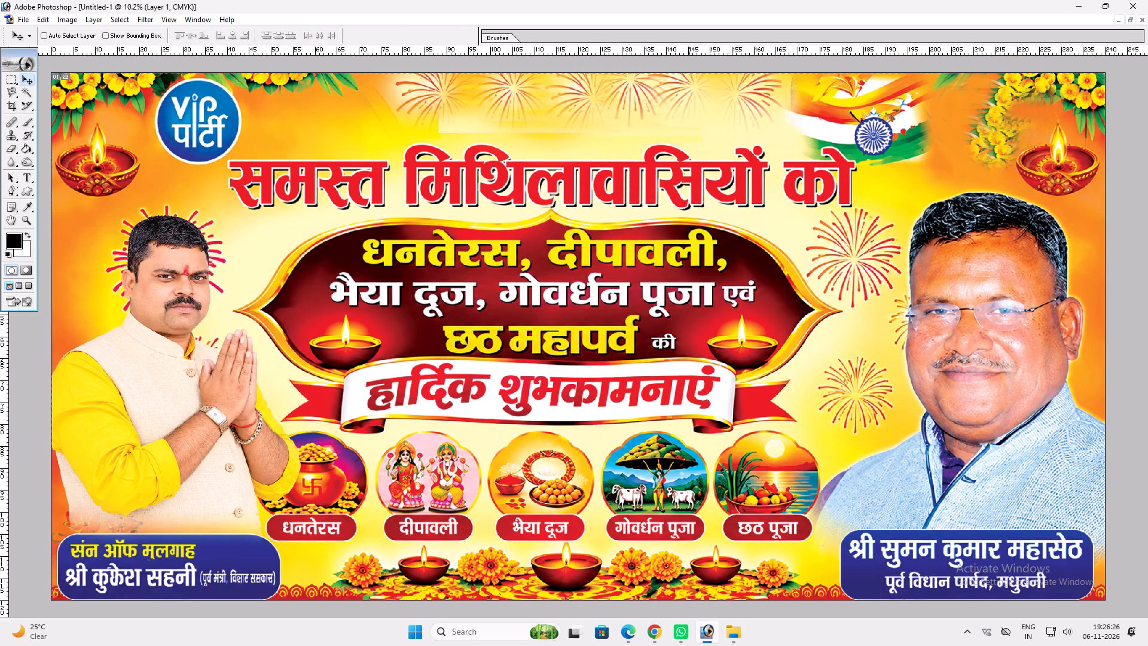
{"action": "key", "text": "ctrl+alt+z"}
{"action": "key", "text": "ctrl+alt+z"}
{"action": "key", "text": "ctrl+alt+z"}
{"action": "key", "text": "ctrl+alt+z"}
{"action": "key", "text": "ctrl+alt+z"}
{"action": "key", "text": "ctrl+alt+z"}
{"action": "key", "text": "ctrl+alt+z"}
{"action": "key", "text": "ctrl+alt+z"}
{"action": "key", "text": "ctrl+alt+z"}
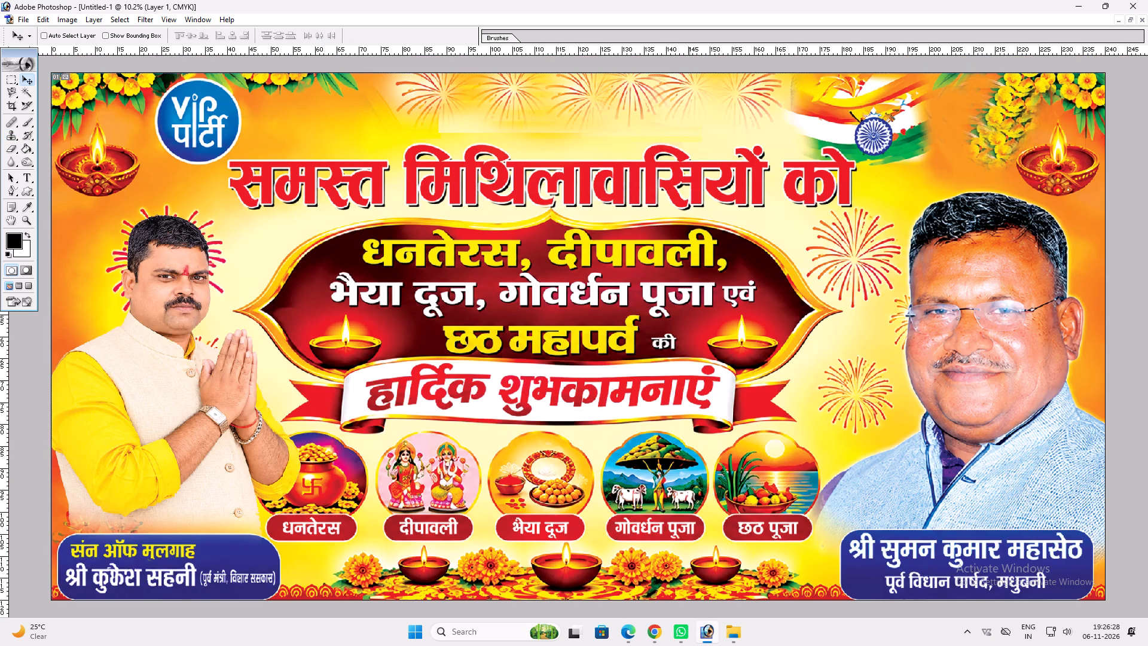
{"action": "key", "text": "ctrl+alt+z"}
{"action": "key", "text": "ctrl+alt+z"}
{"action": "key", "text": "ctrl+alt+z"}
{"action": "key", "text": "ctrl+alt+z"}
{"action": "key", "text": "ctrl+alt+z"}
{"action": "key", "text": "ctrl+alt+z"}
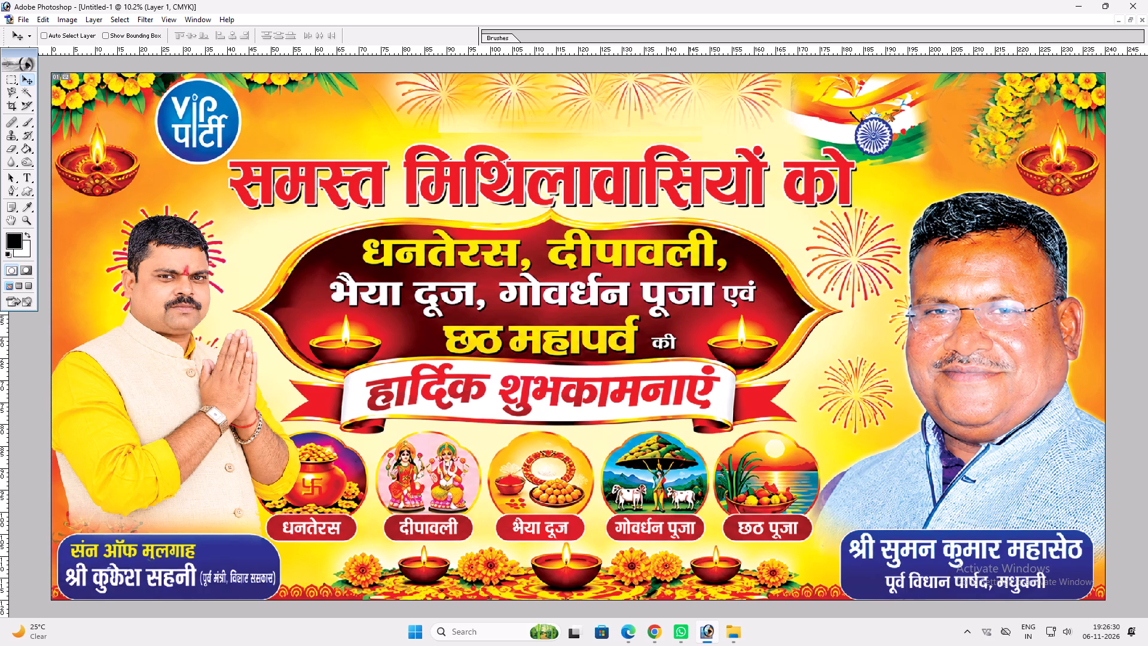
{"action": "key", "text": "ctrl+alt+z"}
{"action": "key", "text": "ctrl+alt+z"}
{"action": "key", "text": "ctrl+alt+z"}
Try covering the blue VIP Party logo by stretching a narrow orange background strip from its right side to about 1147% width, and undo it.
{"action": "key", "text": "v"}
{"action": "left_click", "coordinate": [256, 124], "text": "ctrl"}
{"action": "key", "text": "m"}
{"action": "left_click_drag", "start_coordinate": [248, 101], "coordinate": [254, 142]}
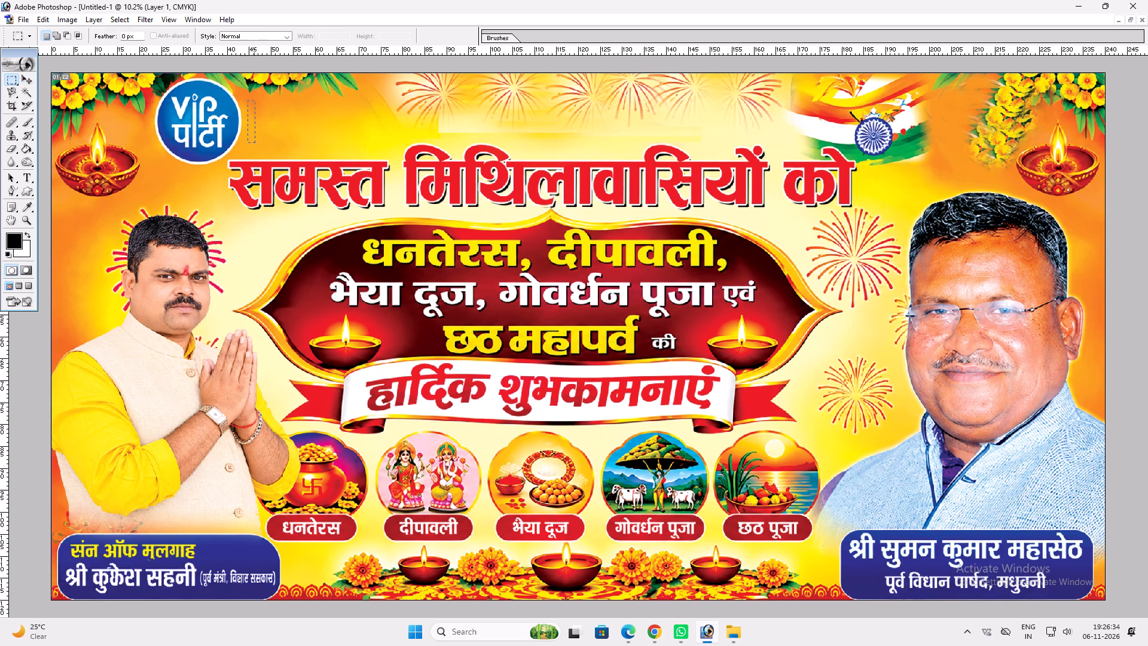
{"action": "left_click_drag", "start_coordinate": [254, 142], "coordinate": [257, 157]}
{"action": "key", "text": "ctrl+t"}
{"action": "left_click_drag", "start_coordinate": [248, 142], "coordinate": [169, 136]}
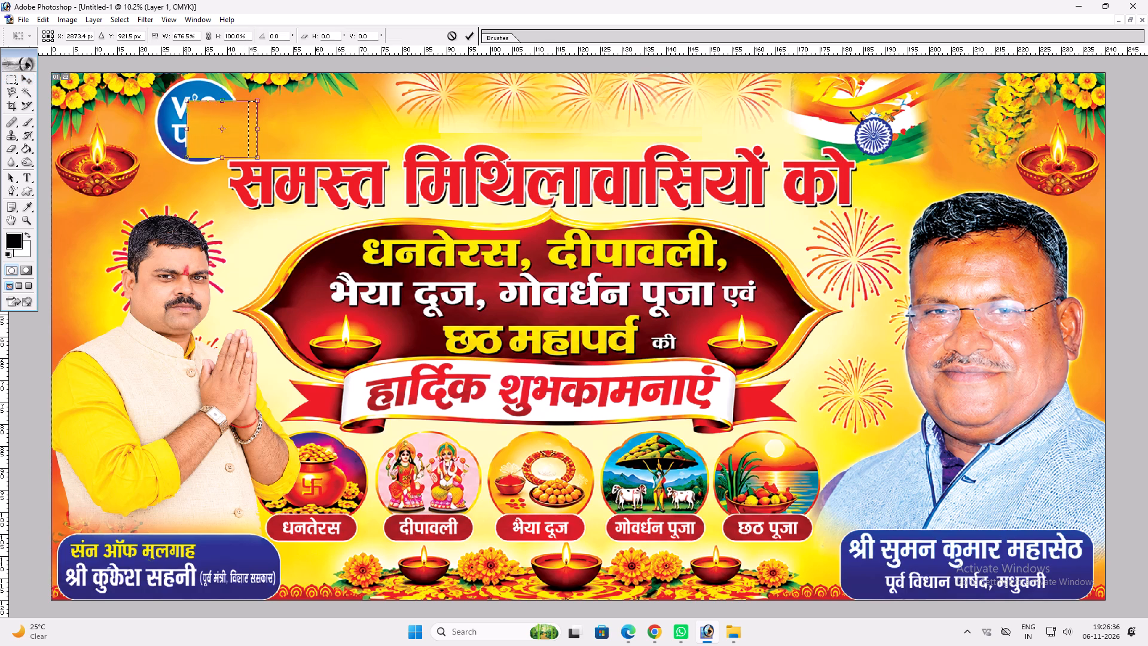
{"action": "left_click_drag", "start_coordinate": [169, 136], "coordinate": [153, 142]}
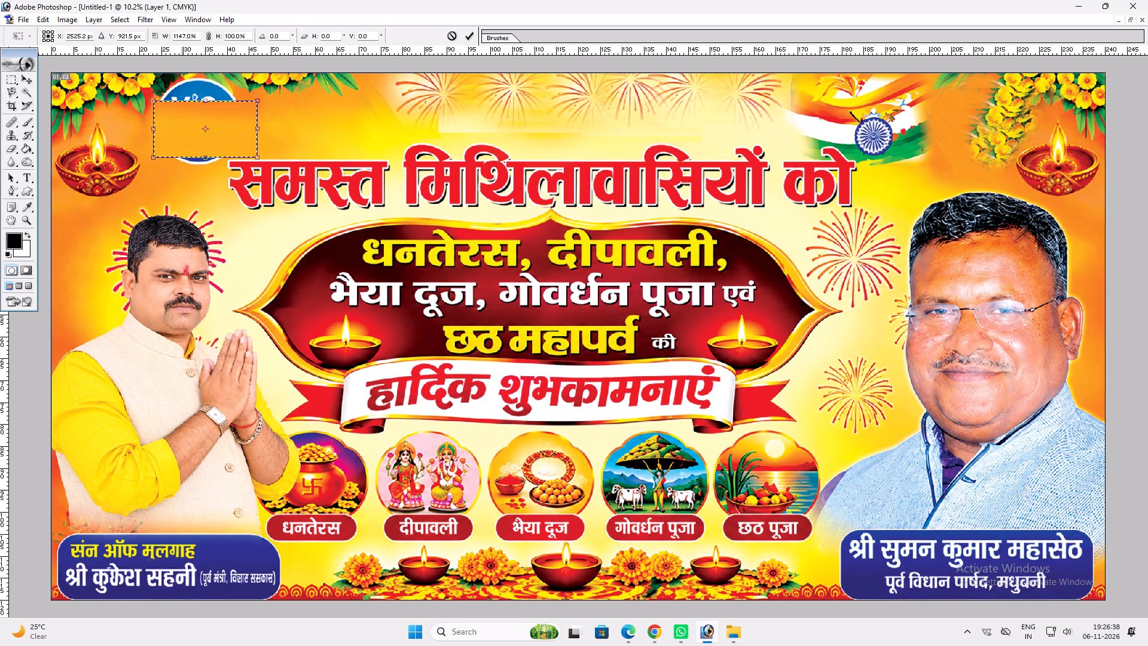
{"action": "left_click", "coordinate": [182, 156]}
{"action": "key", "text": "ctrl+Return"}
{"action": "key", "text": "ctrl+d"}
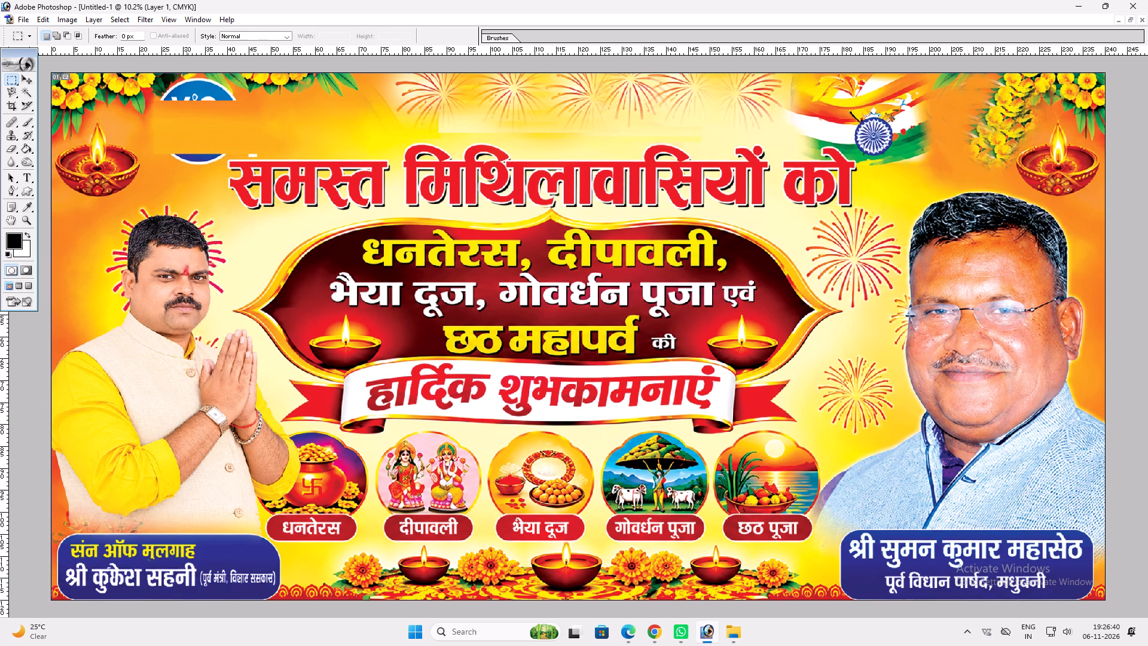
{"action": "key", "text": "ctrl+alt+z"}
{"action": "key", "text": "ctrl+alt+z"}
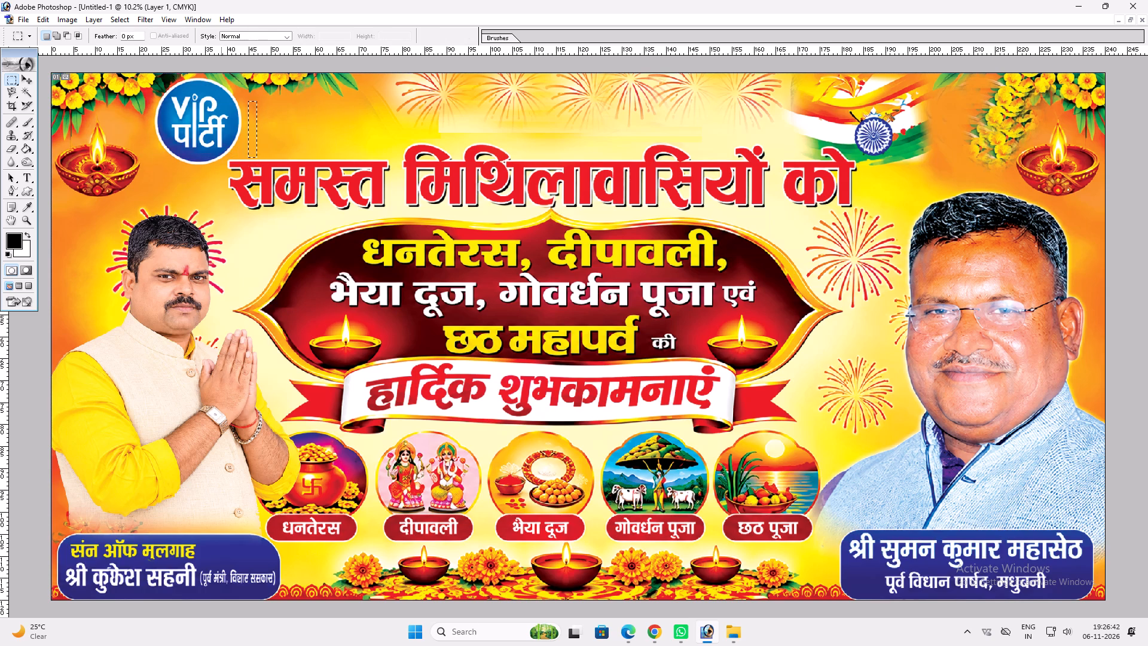
Hide the rulers around the banner.
{"action": "key", "text": "ctrl+r"}
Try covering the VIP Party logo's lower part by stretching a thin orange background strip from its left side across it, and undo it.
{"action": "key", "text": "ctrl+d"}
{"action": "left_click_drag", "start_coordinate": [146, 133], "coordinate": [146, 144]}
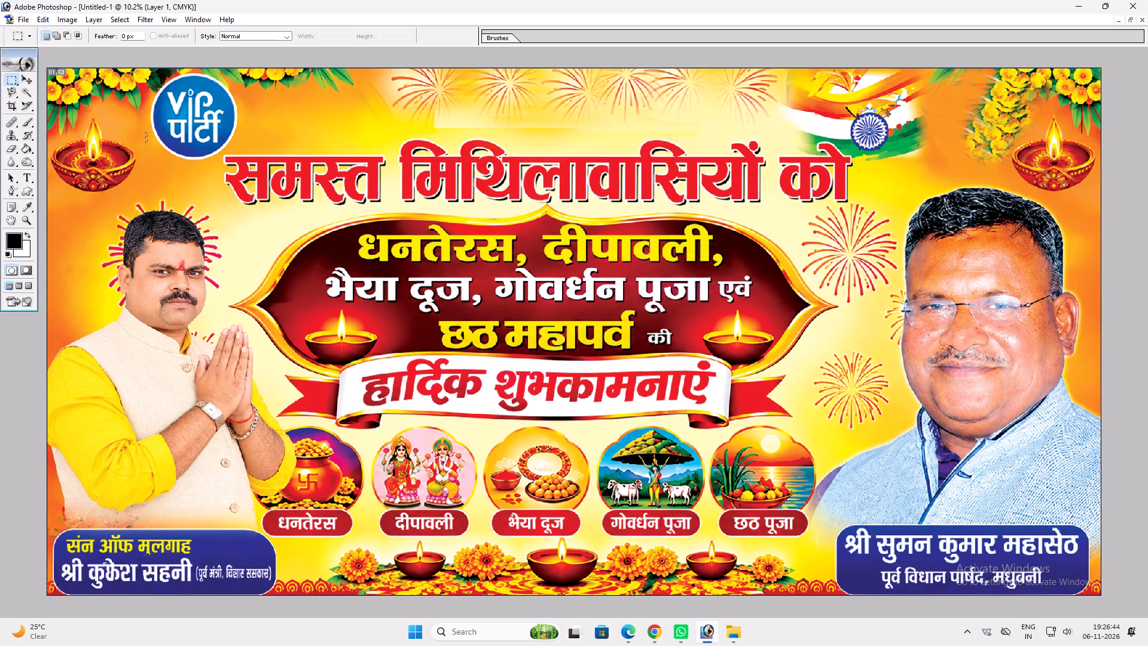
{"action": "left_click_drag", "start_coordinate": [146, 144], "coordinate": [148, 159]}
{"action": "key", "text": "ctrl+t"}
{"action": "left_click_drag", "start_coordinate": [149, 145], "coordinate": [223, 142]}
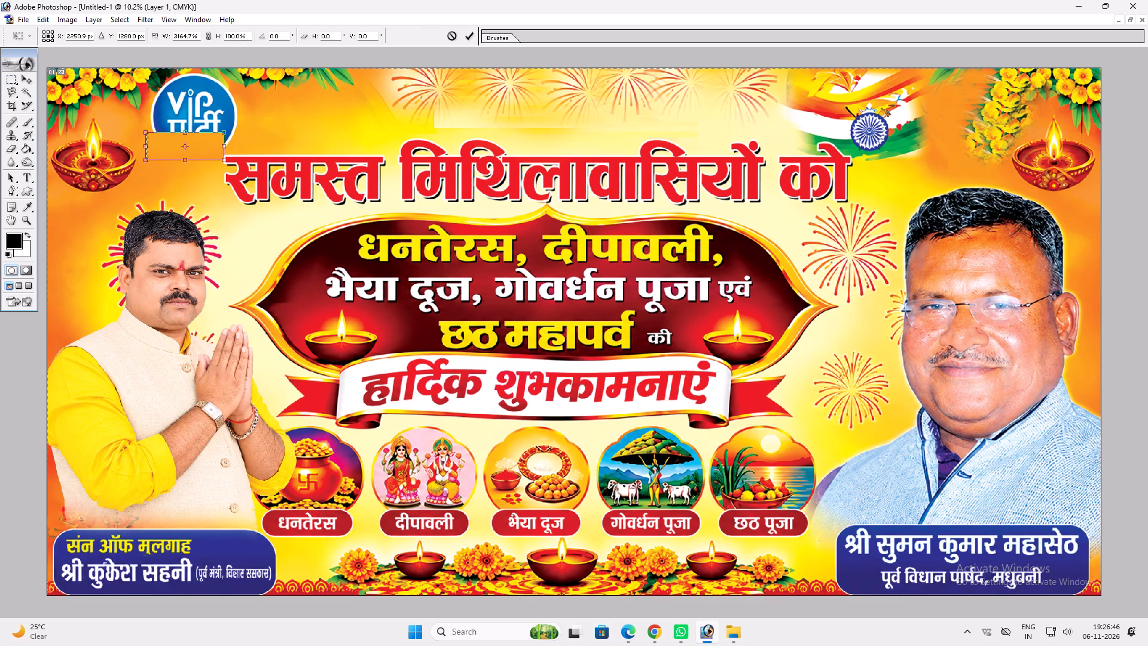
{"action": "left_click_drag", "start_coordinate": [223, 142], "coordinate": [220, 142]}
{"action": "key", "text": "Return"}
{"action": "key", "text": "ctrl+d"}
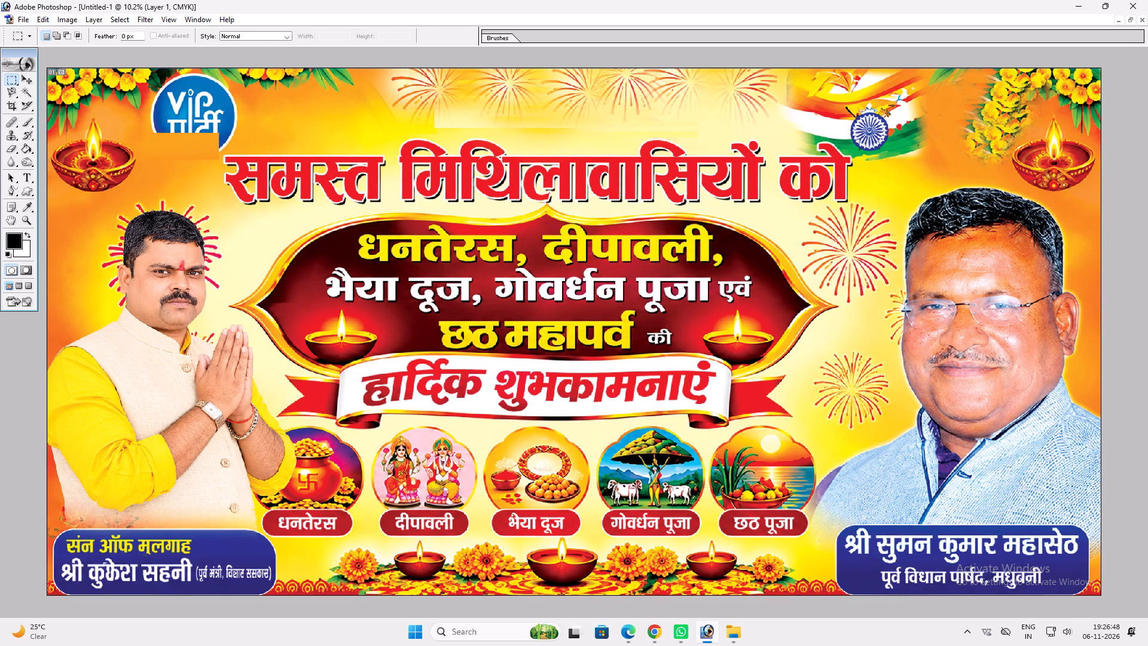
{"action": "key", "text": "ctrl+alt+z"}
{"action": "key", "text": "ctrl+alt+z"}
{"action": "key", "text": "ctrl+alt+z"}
Switch the banner to full-screen display on a black background.
{"action": "key", "text": "f"}
{"action": "key", "text": "f"}
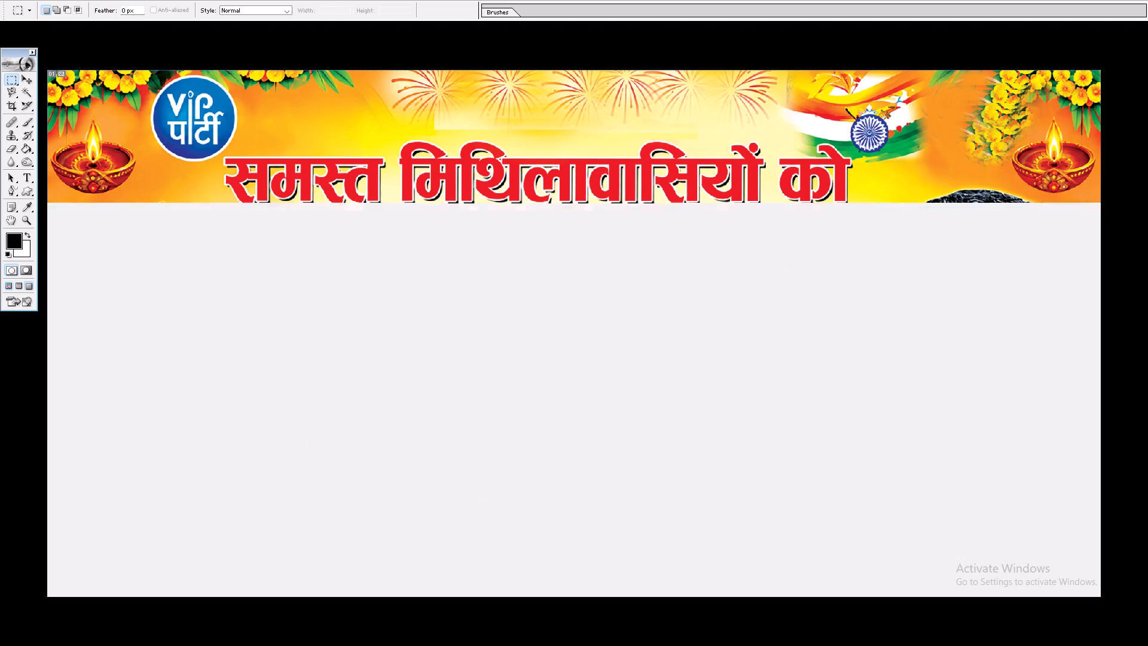
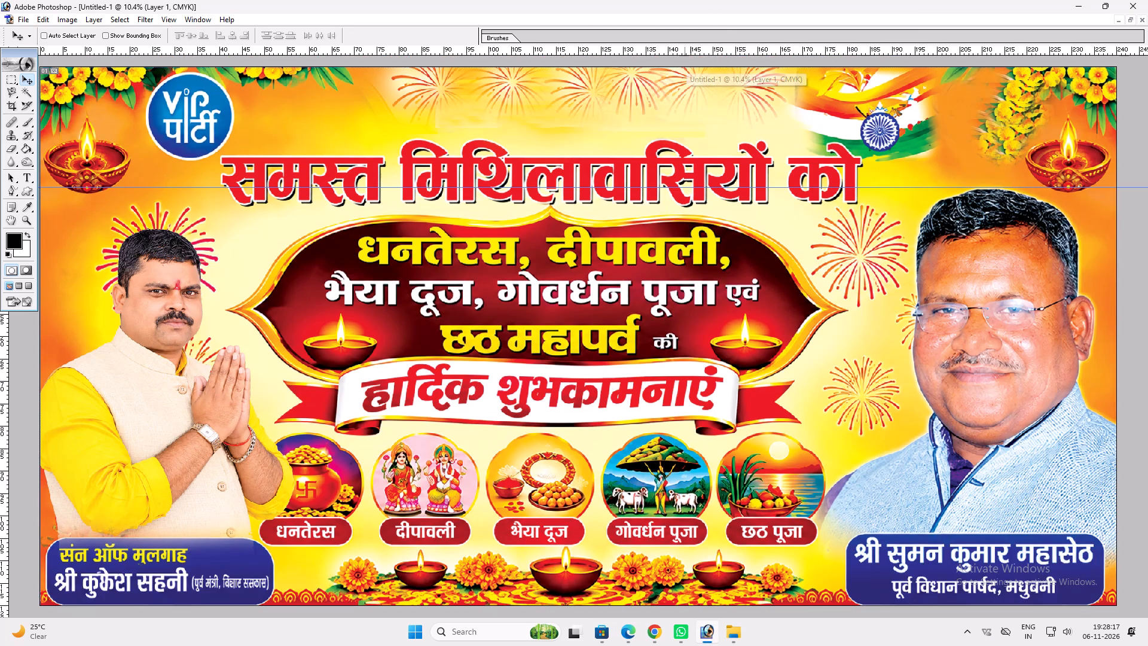
Paste the logo-free banner image beneath the cutout of the man with folded hands and scale it to fill the whole canvas.
{"action": "key", "text": "ctrl+v"}
{"action": "key", "text": "space"}
{"action": "key", "text": "space"}
{"action": "key", "text": "space"}
{"action": "key", "text": "space"}
{"action": "key", "text": "space"}
{"action": "key", "text": "space"}
{"action": "key", "text": "space"}
{"action": "key", "text": "space"}
{"action": "key", "text": "space"}
{"action": "key", "text": "space"}
{"action": "key", "text": "space"}
{"action": "key", "text": "space"}
{"action": "key", "text": "space"}
{"action": "key", "text": "space"}
{"action": "key", "text": "space"}
{"action": "key", "text": "space"}
{"action": "key", "text": "space"}
{"action": "key", "text": "space"}
{"action": "key", "text": "space"}
{"action": "key", "text": "space"}
{"action": "key", "text": "space"}
{"action": "right_click", "coordinate": [617, 325]}
{"action": "left_click", "coordinate": [617, 325]}
{"action": "right_click", "coordinate": [612, 322]}
{"action": "left_click_drag", "start_coordinate": [621, 325], "coordinate": [628, 328]}
{"action": "scroll", "coordinate": [628, 328], "scroll_direction": "up", "scroll_amount": 5}
{"action": "key", "text": "ctrl+t"}
{"action": "left_click_drag", "start_coordinate": [613, 321], "coordinate": [914, 179], "text": "alt+shift"}
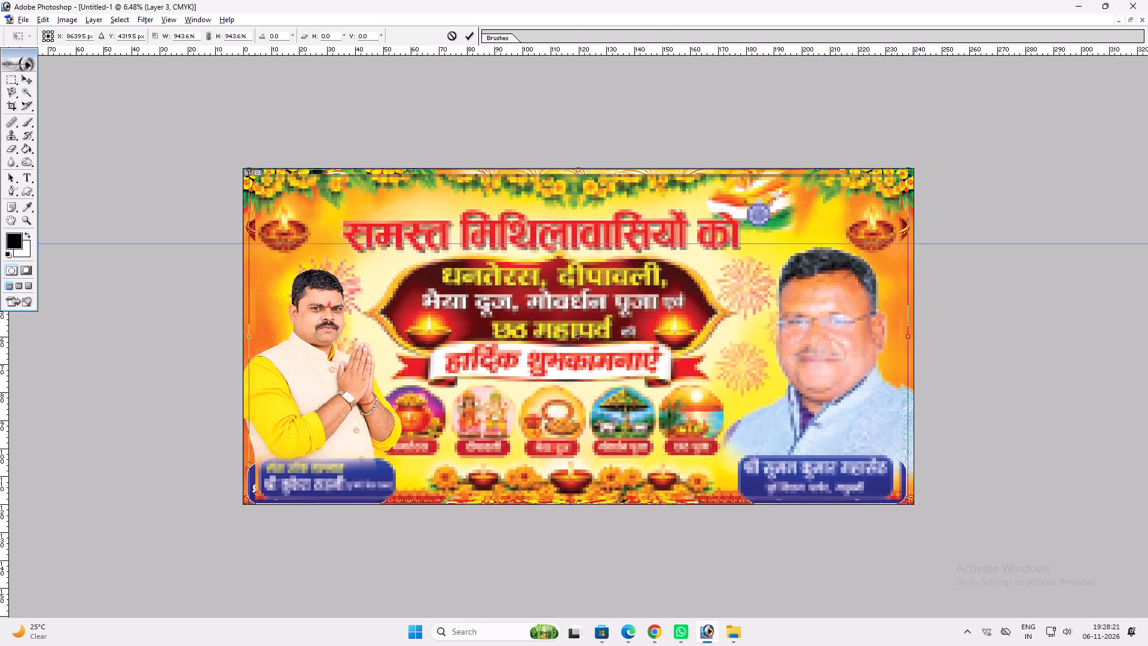
{"action": "left_click_drag", "start_coordinate": [914, 179], "coordinate": [921, 176], "text": "alt+shift"}
{"action": "key", "text": "Return"}
{"action": "key", "text": "v"}
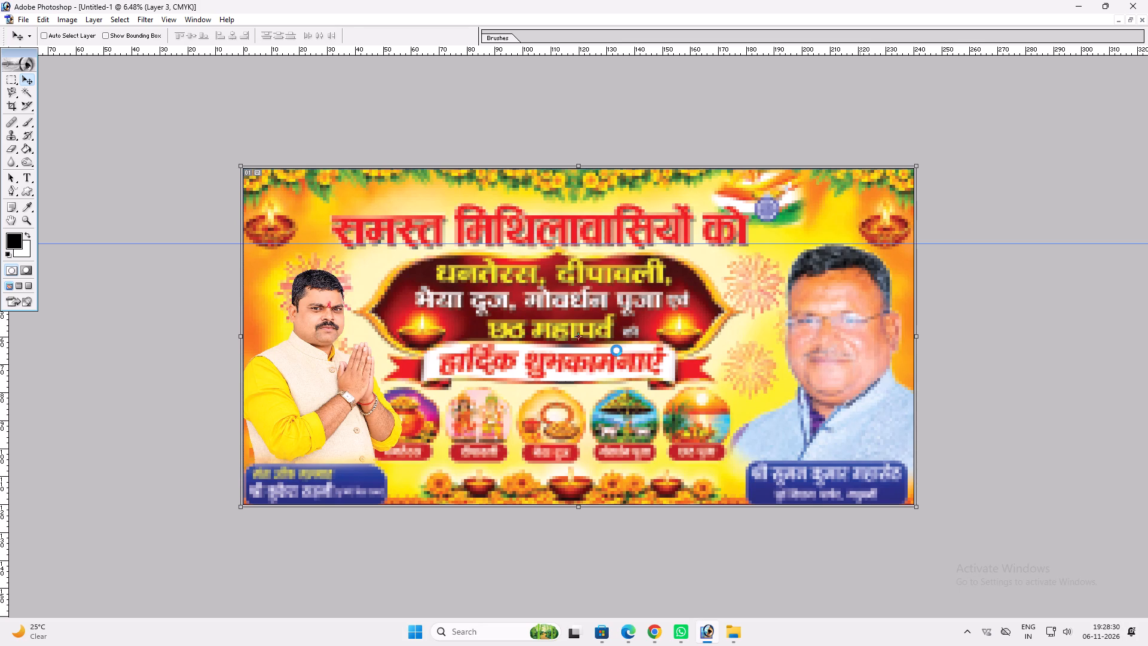
{"action": "left_click", "coordinate": [651, 616]}
{"action": "key", "text": "ctrl+0"}
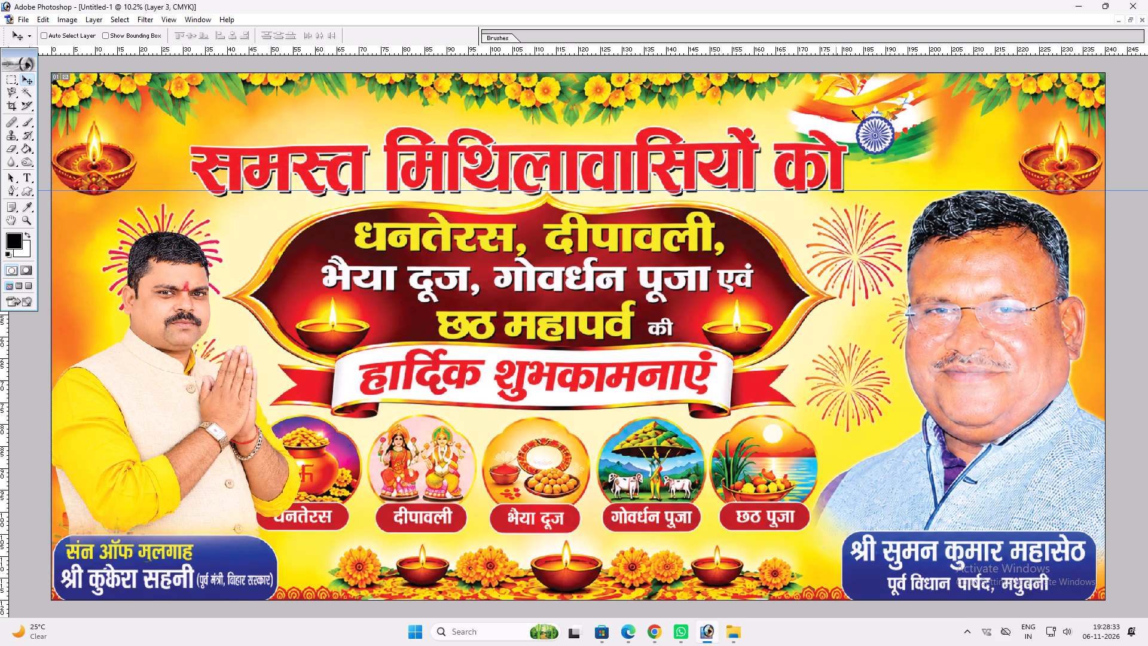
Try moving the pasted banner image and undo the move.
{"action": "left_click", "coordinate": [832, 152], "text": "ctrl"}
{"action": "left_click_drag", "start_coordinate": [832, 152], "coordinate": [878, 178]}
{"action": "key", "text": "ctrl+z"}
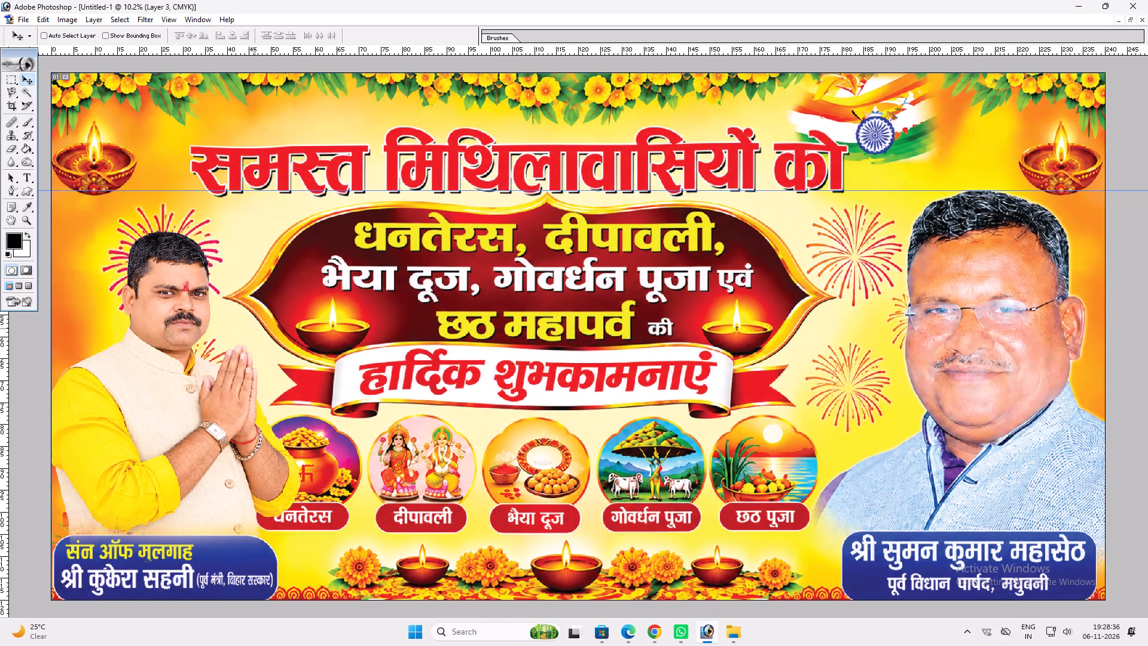
Narrow the cutout of the man with folded hands by pulling its right edge inward, off the Dhanteras picture.
{"action": "left_click", "coordinate": [213, 401], "text": "ctrl"}
{"action": "left_click_drag", "start_coordinate": [203, 490], "coordinate": [200, 484]}
{"action": "scroll", "coordinate": [278, 447], "scroll_direction": "up", "scroll_amount": 1}
{"action": "key", "text": "ctrl+t"}
{"action": "left_click_drag", "start_coordinate": [319, 443], "coordinate": [306, 443], "text": "shift"}
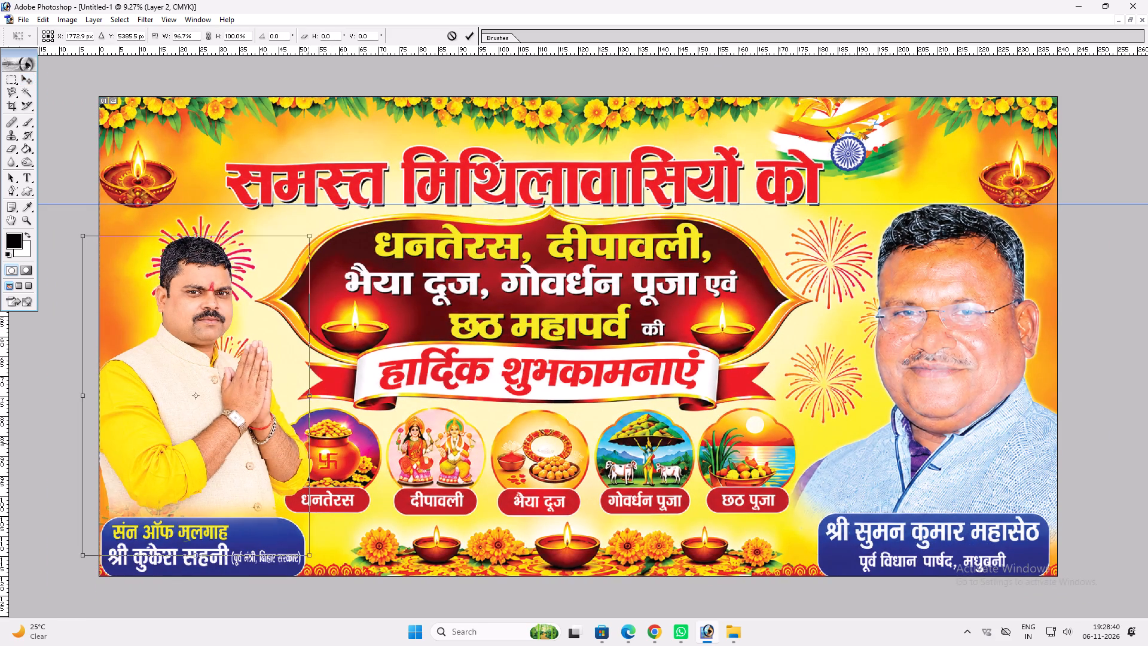
{"action": "left_click_drag", "start_coordinate": [306, 443], "coordinate": [295, 443], "text": "shift"}
{"action": "key", "text": "shift+Return"}
{"action": "key", "text": "v"}
Reduce the height of the man's cutout slightly by lowering its top edge.
{"action": "key", "text": "ctrl+t"}
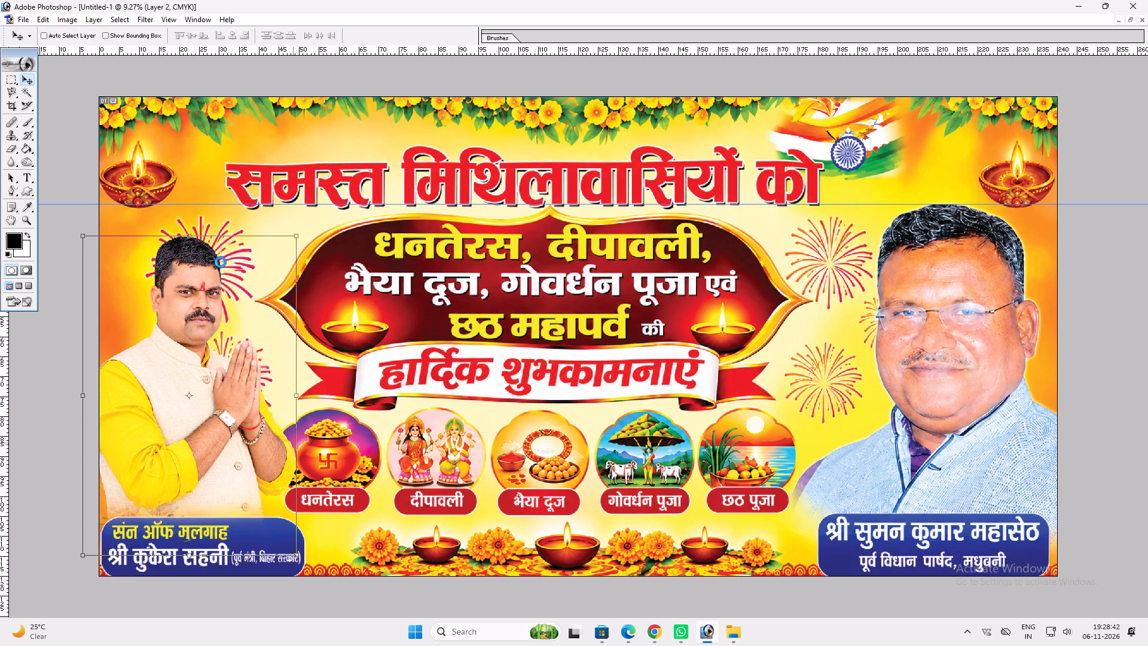
{"action": "left_click_drag", "start_coordinate": [218, 241], "coordinate": [214, 248], "text": "shift"}
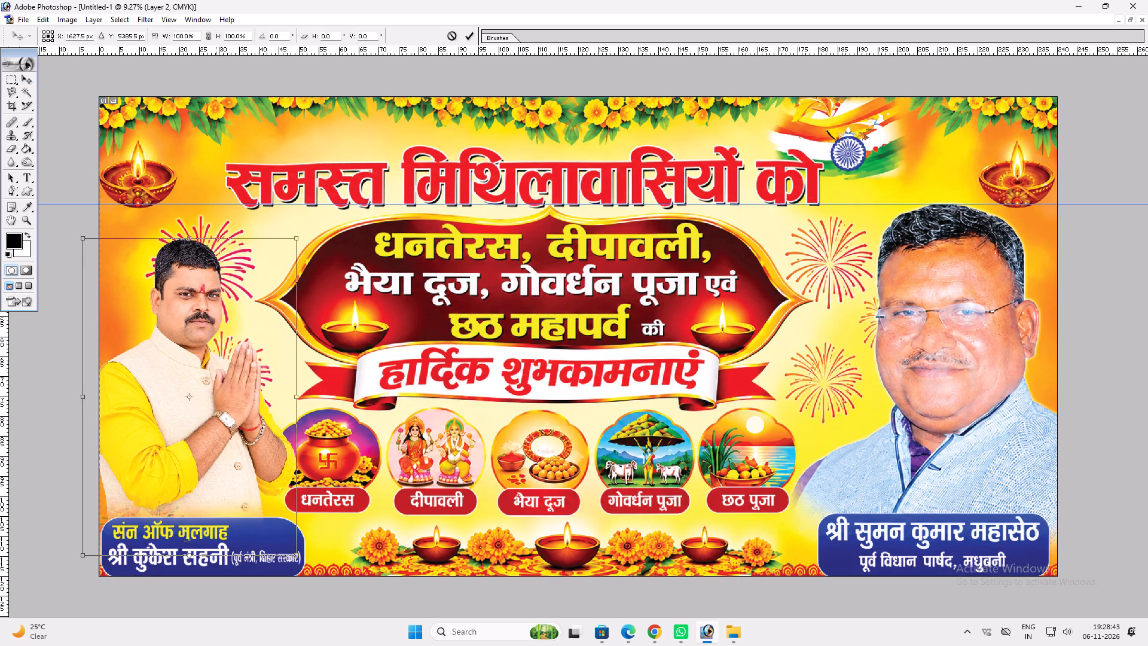
{"action": "left_click_drag", "start_coordinate": [214, 248], "coordinate": [212, 253], "text": "shift"}
{"action": "key", "text": "Return"}
{"action": "key", "text": "v"}
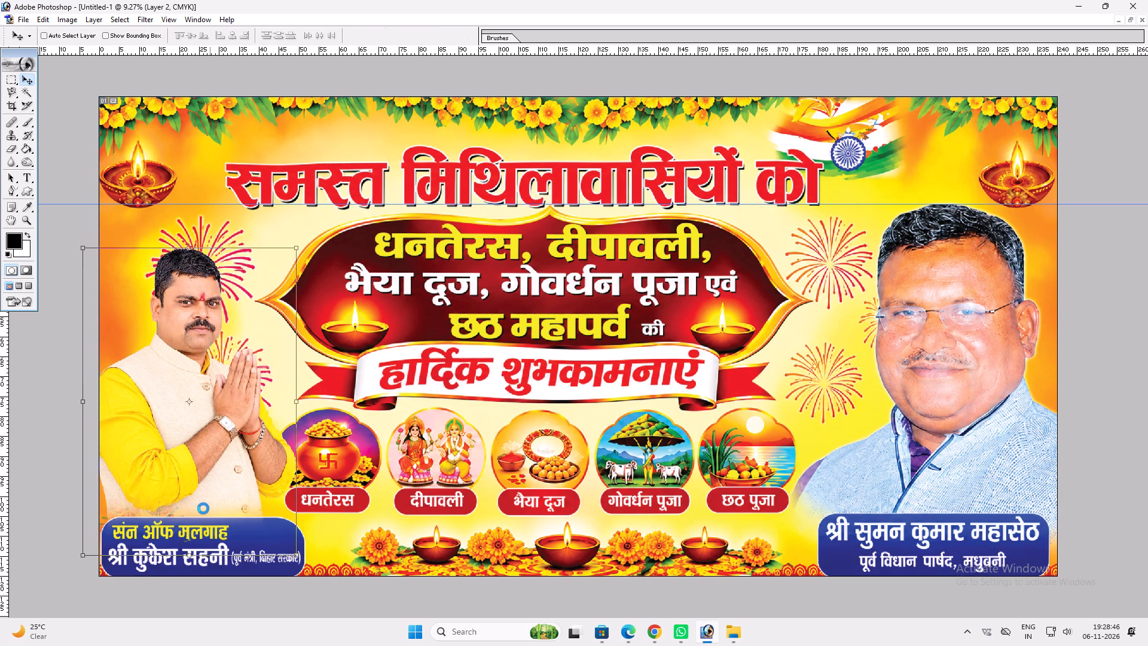
Delete the bottom strip of the man's cutout that overlaps the blue name plate, and clear the selection.
{"action": "key", "text": "m"}
{"action": "left_click_drag", "start_coordinate": [355, 569], "coordinate": [39, 523]}
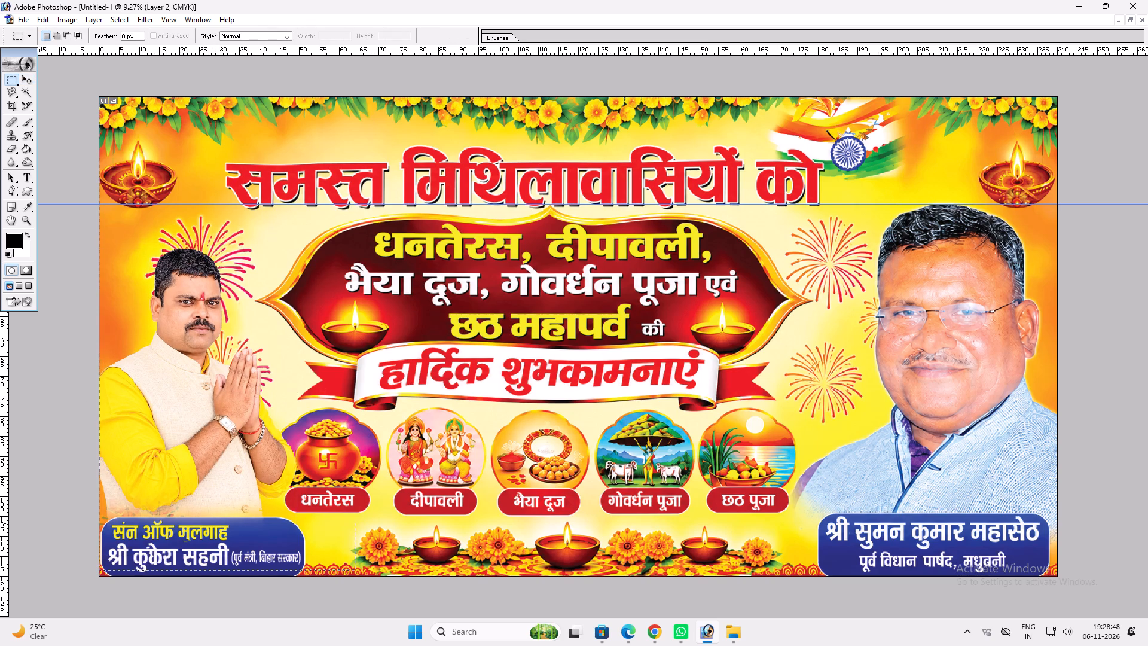
{"action": "left_click_drag", "start_coordinate": [39, 523], "coordinate": [26, 516]}
{"action": "key", "text": "Delete"}
{"action": "key", "text": "ctrl+d"}
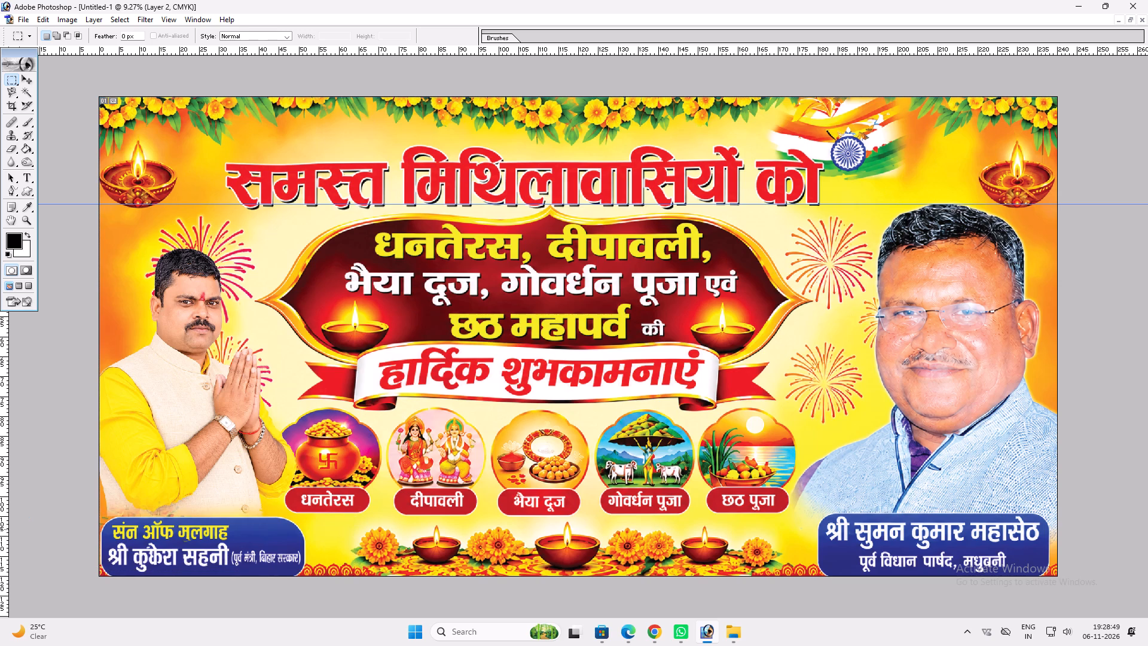
Stretch the bottom edge of the trimmed cutout slightly downward to meet the top of the blue name plate.
{"action": "key", "text": "ctrl+t"}
{"action": "left_click_drag", "start_coordinate": [212, 517], "coordinate": [206, 519], "text": "shift"}
{"action": "key", "text": "shift+Return"}
{"action": "key", "text": "v"}
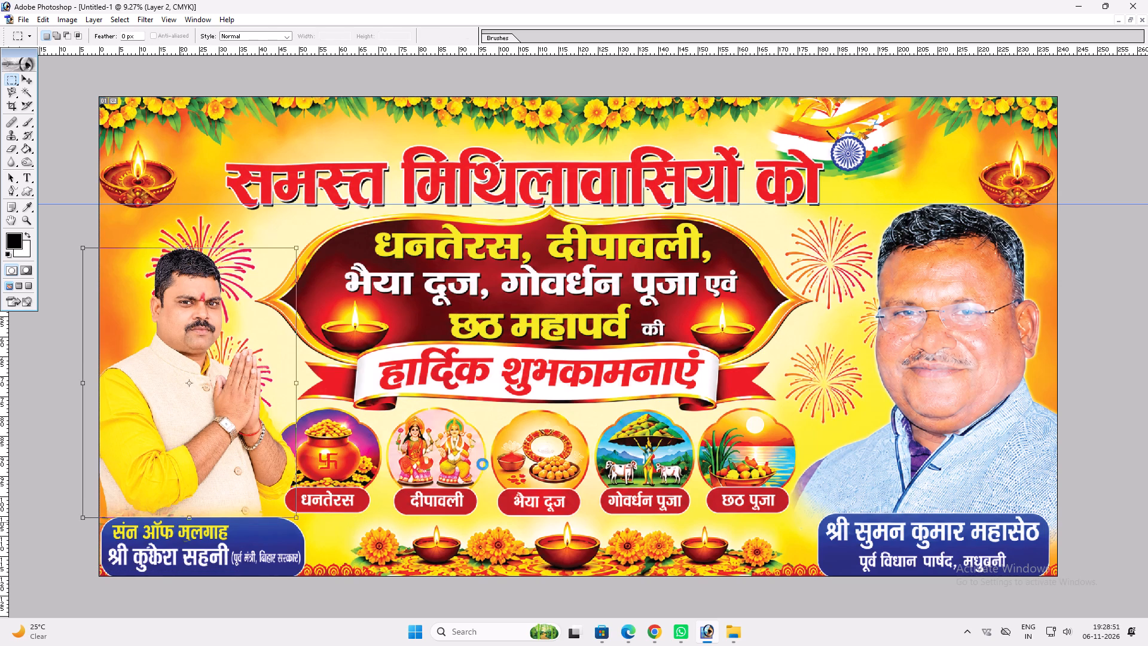
{"action": "key", "text": "v"}
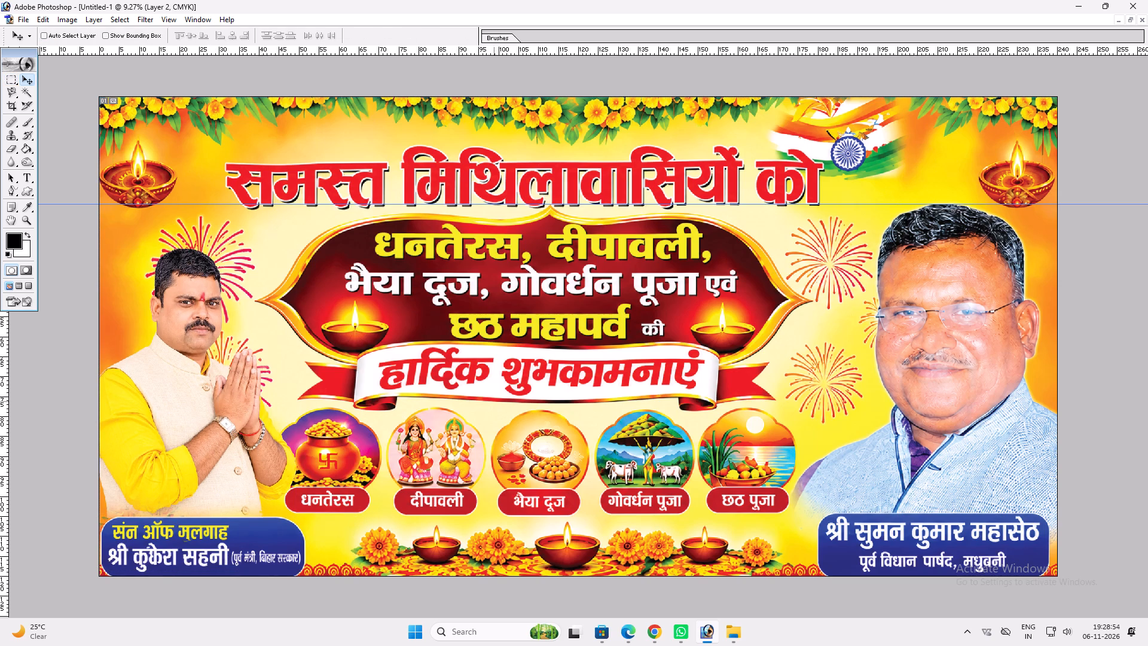
Hide the guide line and turn on the CMYK proof colours preview for the banner.
{"action": "key", "text": "ctrl+g"}
{"action": "key", "text": "ctrl+h"}
{"action": "key", "text": "ctrl+y"}
{"action": "key", "text": "Return"}
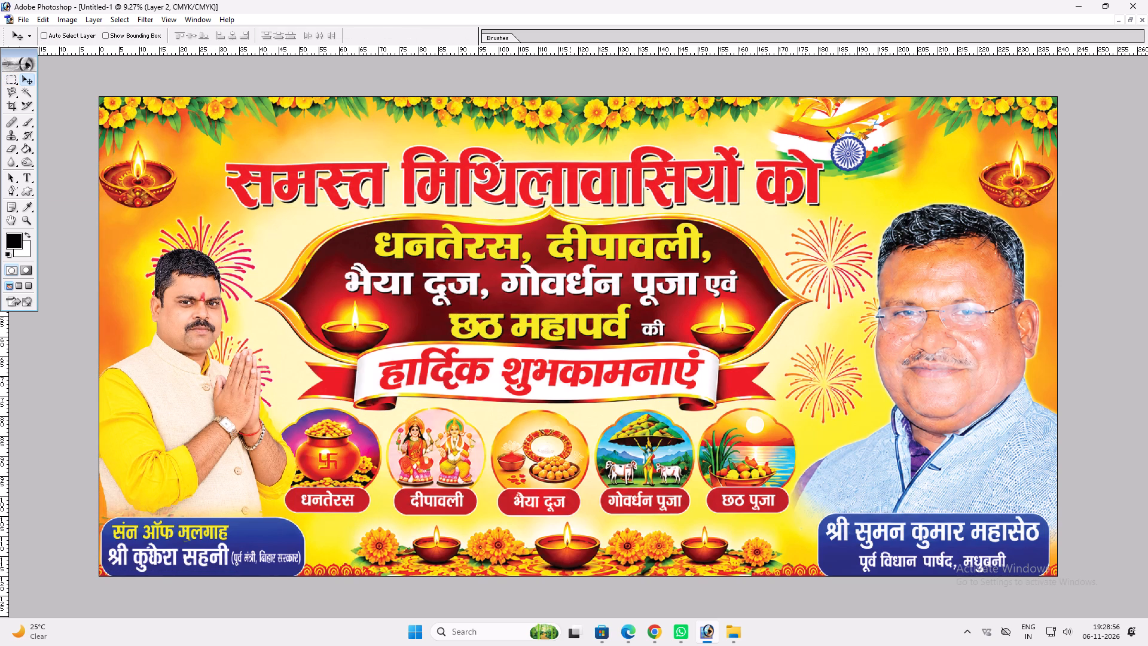
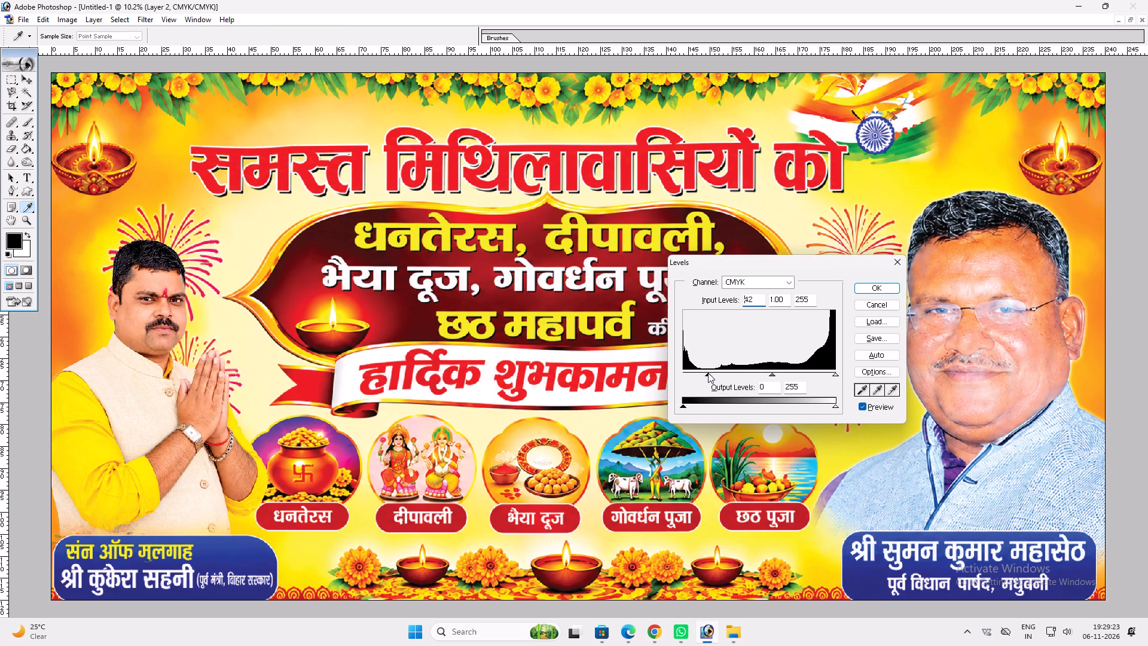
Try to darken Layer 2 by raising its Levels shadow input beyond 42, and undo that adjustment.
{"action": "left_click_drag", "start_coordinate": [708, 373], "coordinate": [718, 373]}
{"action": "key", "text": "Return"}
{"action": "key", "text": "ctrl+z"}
Boost the contrast of Layer 3 using Levels on the CMYK channel, with shadow input about 55 and highlight input 246.
{"action": "right_click", "coordinate": [525, 330]}
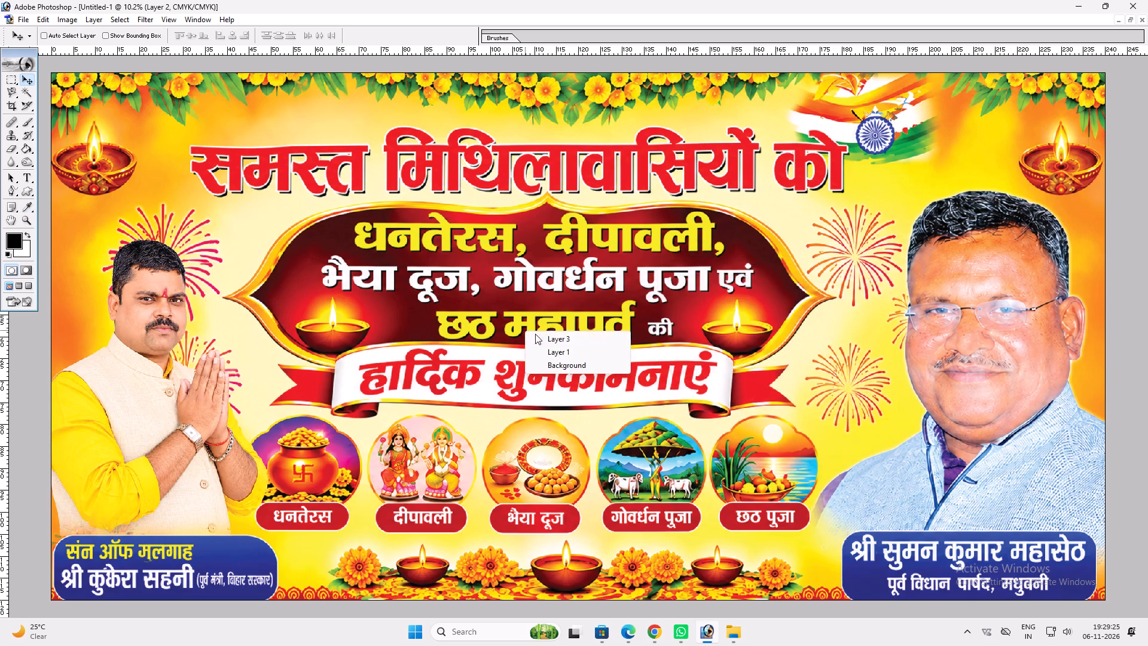
{"action": "left_click", "coordinate": [536, 334]}
{"action": "key", "text": "ctrl+l"}
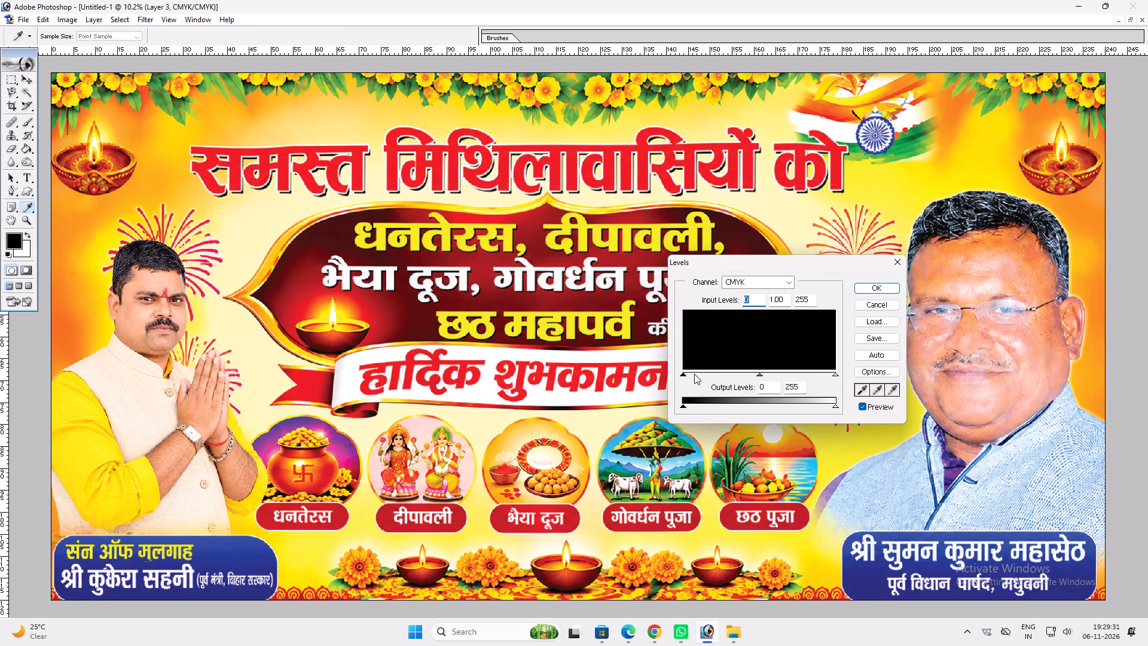
{"action": "left_click_drag", "start_coordinate": [694, 374], "coordinate": [720, 371]}
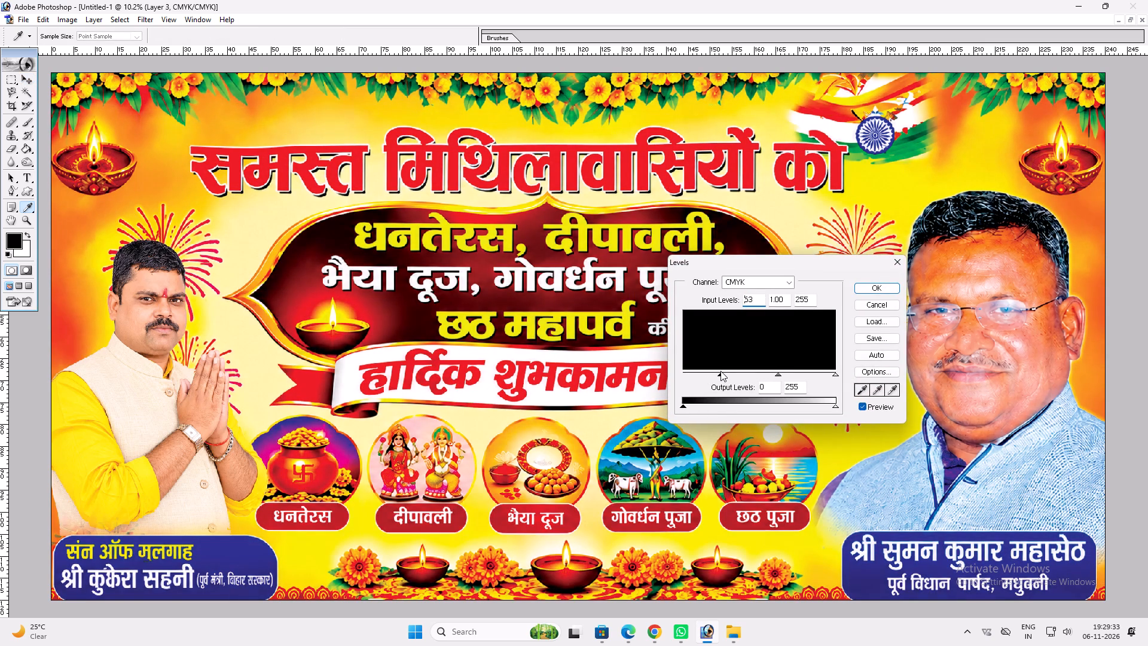
{"action": "left_click_drag", "start_coordinate": [720, 371], "coordinate": [716, 373]}
{"action": "left_click", "coordinate": [831, 374]}
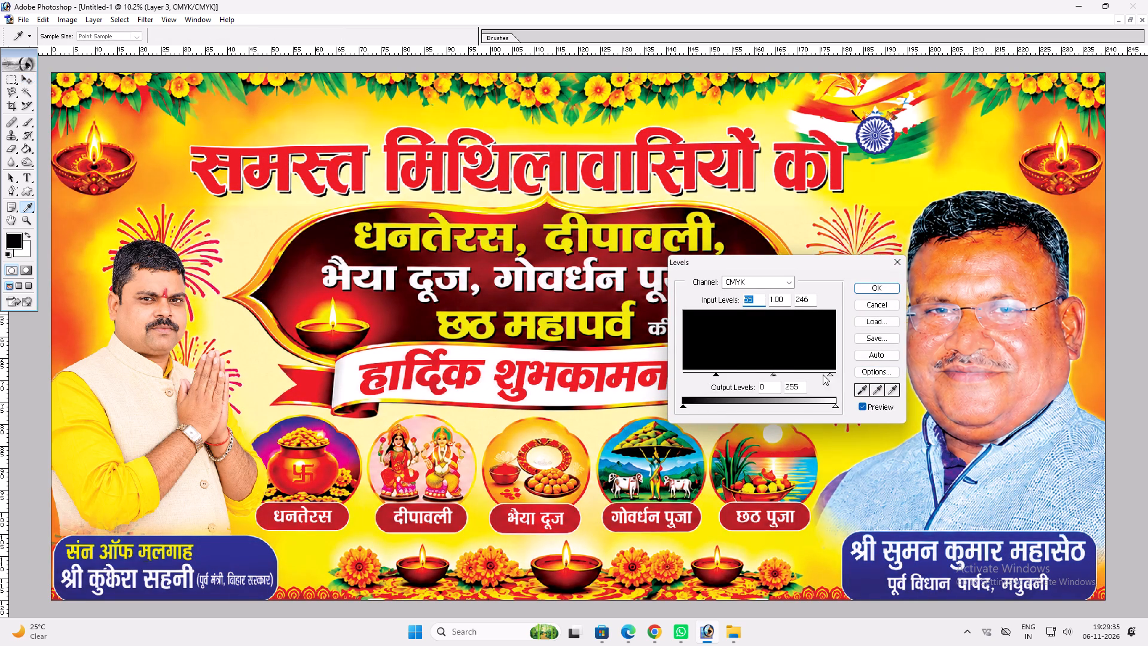
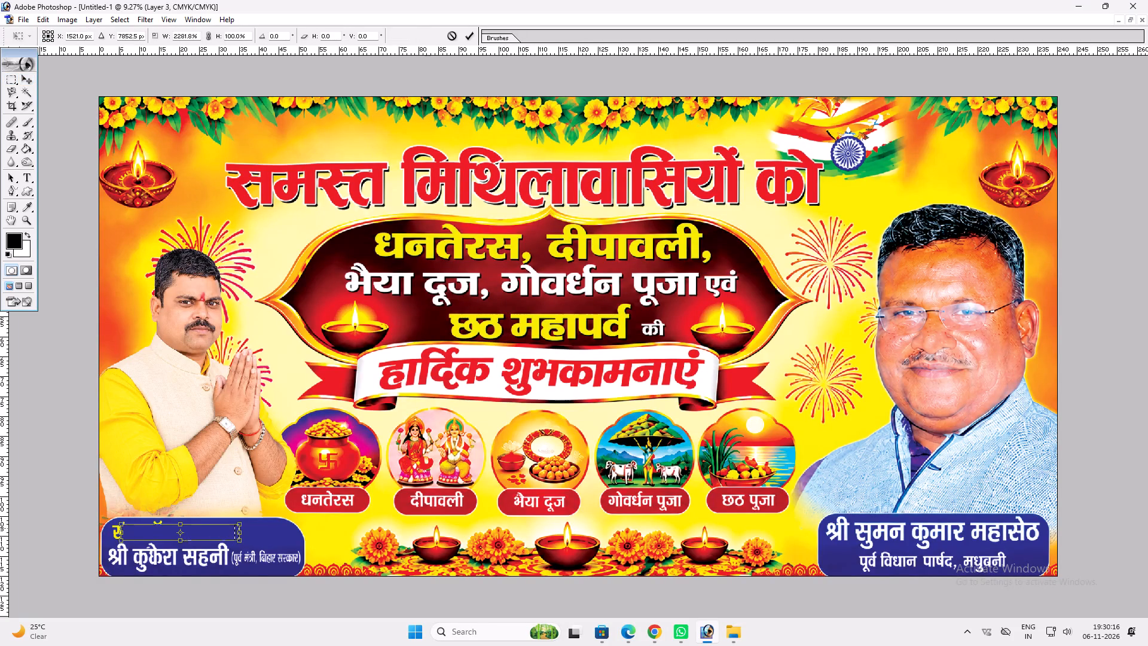
Stretch the selected blue strip with Free Transform across the left nameplate to cover most of its name and title text.
{"action": "left_click_drag", "start_coordinate": [119, 528], "coordinate": [112, 528]}
{"action": "left_click_drag", "start_coordinate": [134, 540], "coordinate": [134, 564]}
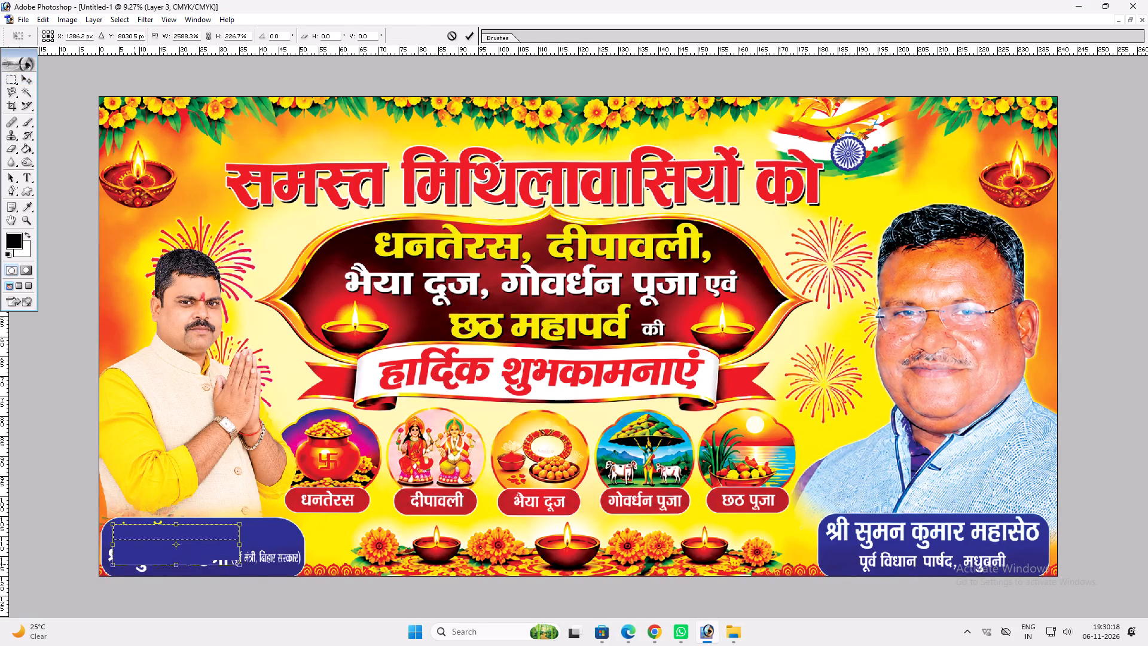
{"action": "left_click_drag", "start_coordinate": [134, 564], "coordinate": [134, 571]}
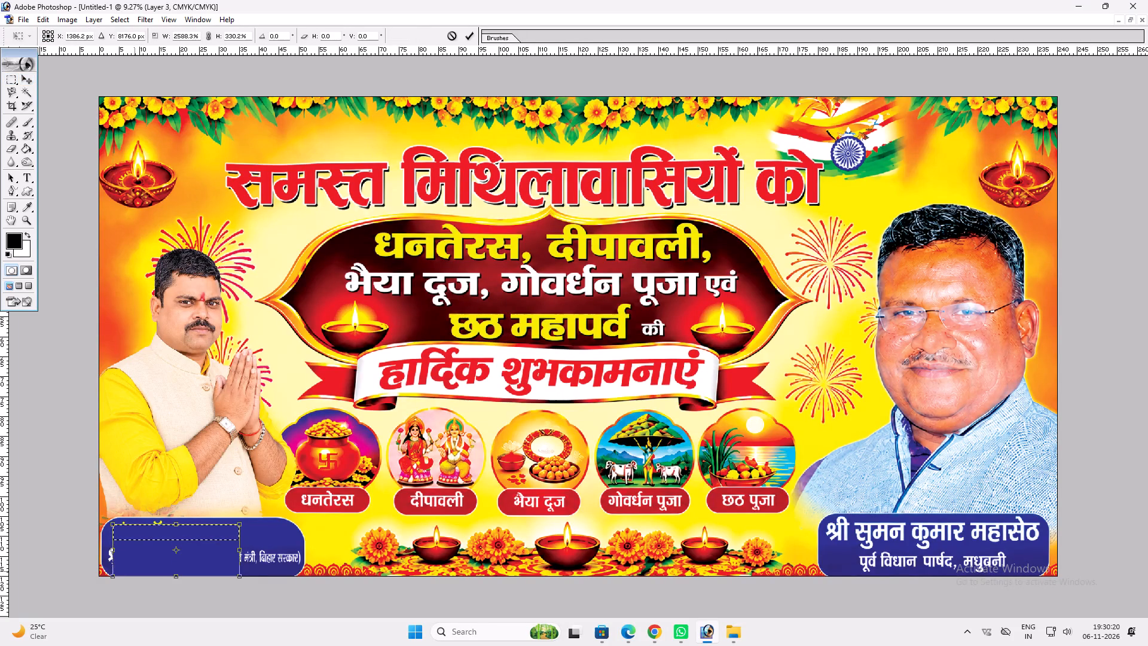
{"action": "left_click_drag", "start_coordinate": [134, 571], "coordinate": [134, 572]}
{"action": "left_click_drag", "start_coordinate": [244, 552], "coordinate": [266, 554]}
{"action": "key", "text": "Return"}
{"action": "key", "text": "ctrl+d"}
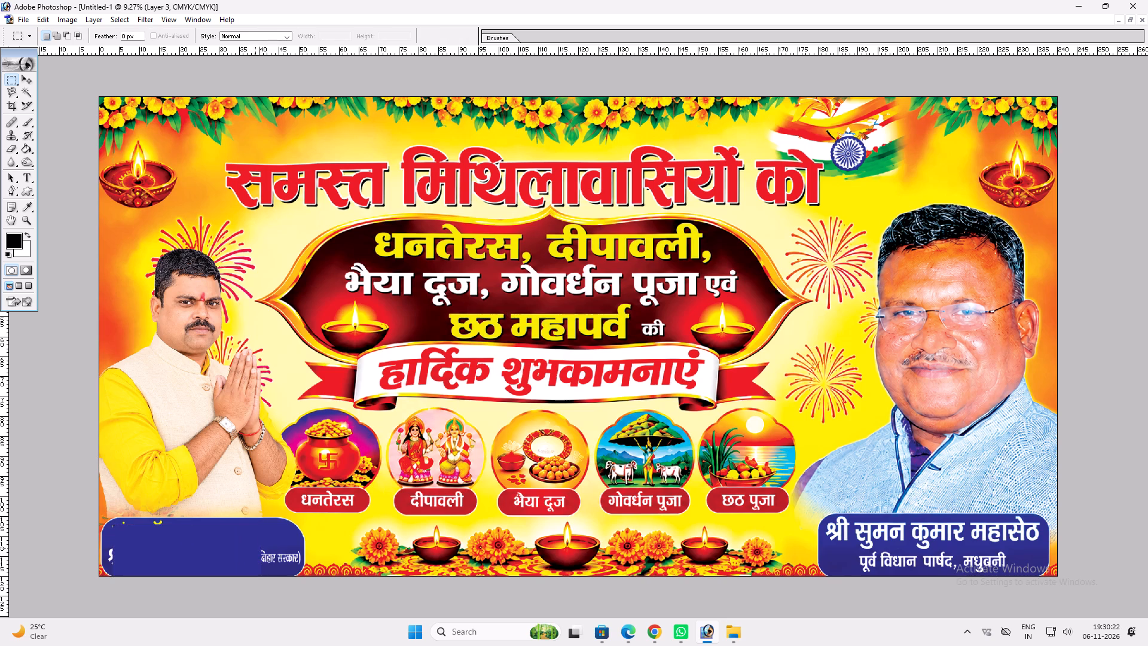
Stretch a plain blue patch down over the remaining title text at the right end of the left nameplate.
{"action": "left_click_drag", "start_coordinate": [246, 542], "coordinate": [301, 546]}
{"action": "key", "text": "ctrl+t"}
{"action": "left_click_drag", "start_coordinate": [288, 547], "coordinate": [284, 560]}
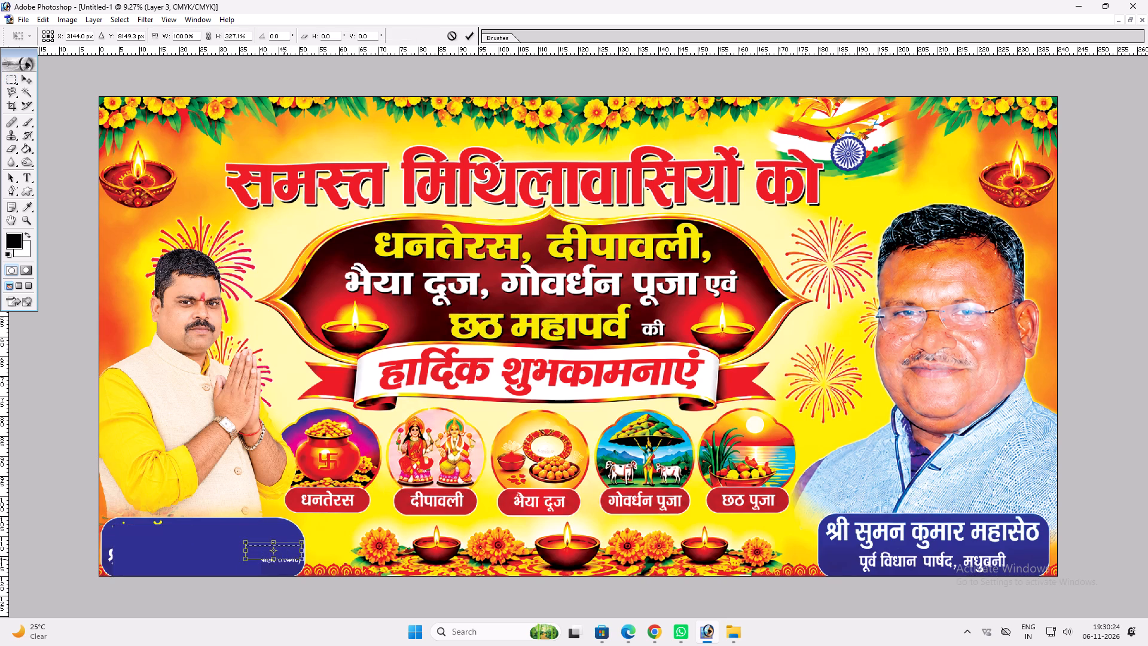
{"action": "left_click_drag", "start_coordinate": [284, 560], "coordinate": [271, 571]}
{"action": "key", "text": "Return"}
{"action": "key", "text": "ctrl+d"}
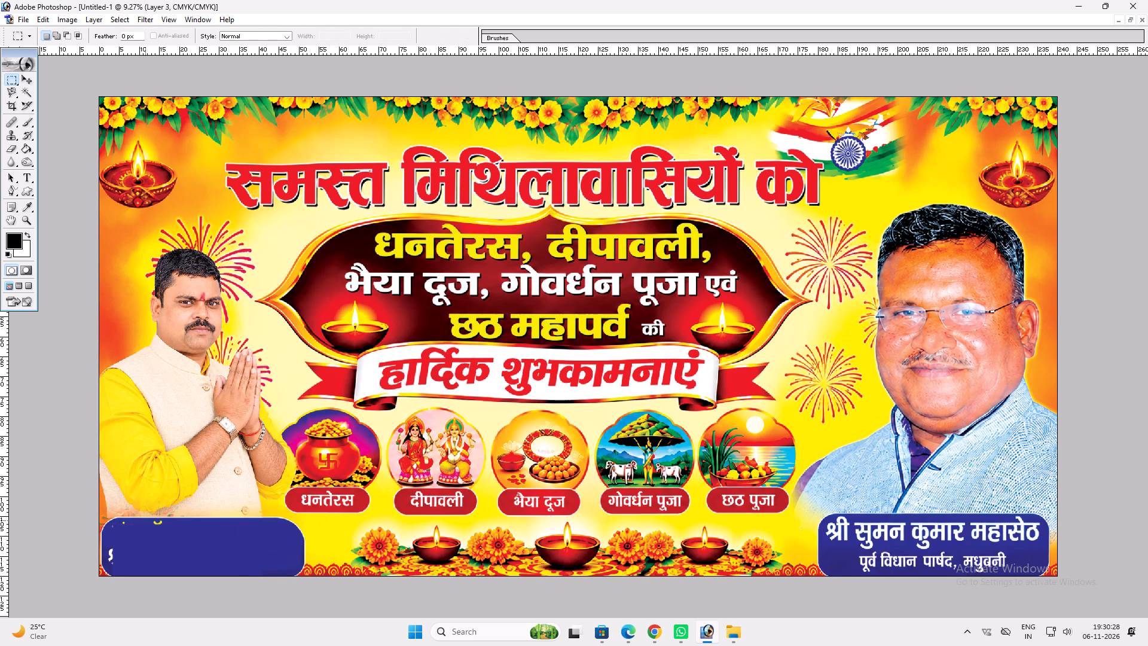
Stretch plain blue patches over the leftover yellow lettering along the top edge of the left nameplate.
{"action": "left_click_drag", "start_coordinate": [106, 536], "coordinate": [181, 541]}
{"action": "key", "text": "ctrl+t"}
{"action": "left_click_drag", "start_coordinate": [166, 535], "coordinate": [166, 529]}
{"action": "key", "text": "Return"}
{"action": "key", "text": "ctrl+d"}
{"action": "left_click_drag", "start_coordinate": [166, 520], "coordinate": [170, 528]}
{"action": "key", "text": "ctrl+t"}
{"action": "left_click_drag", "start_coordinate": [163, 525], "coordinate": [130, 525]}
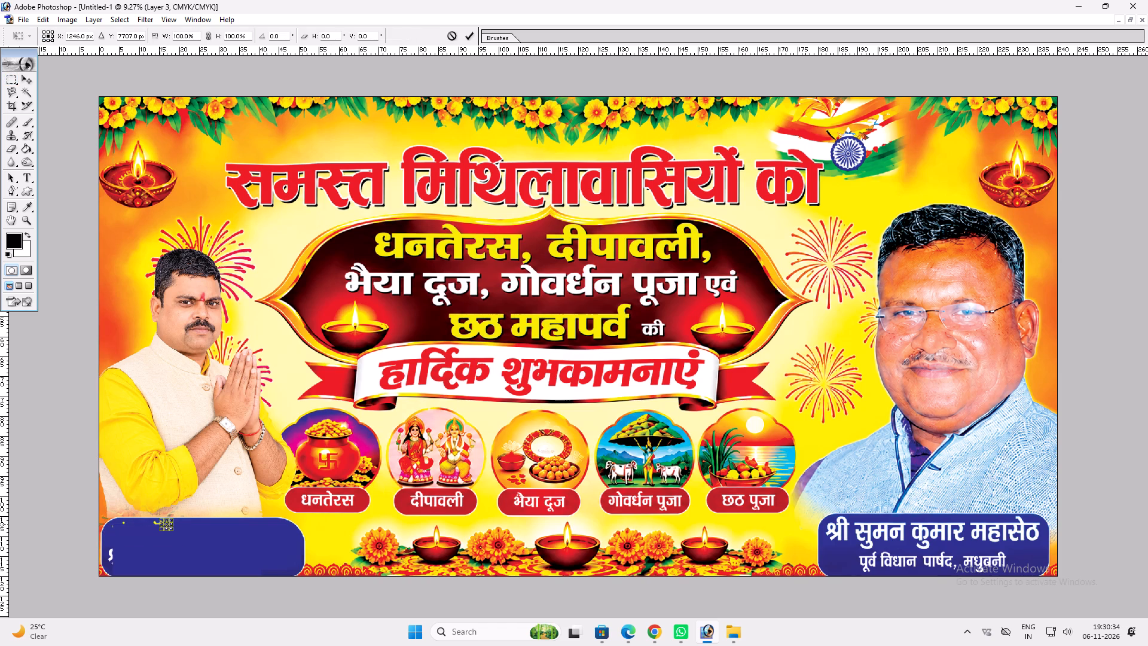
{"action": "left_click_drag", "start_coordinate": [130, 525], "coordinate": [112, 528]}
{"action": "key", "text": "Return"}
{"action": "key", "text": "ctrl+d"}
Stretch a narrow blue patch down over the leftover white letter at the left end of the left nameplate.
{"action": "left_click_drag", "start_coordinate": [108, 531], "coordinate": [113, 535]}
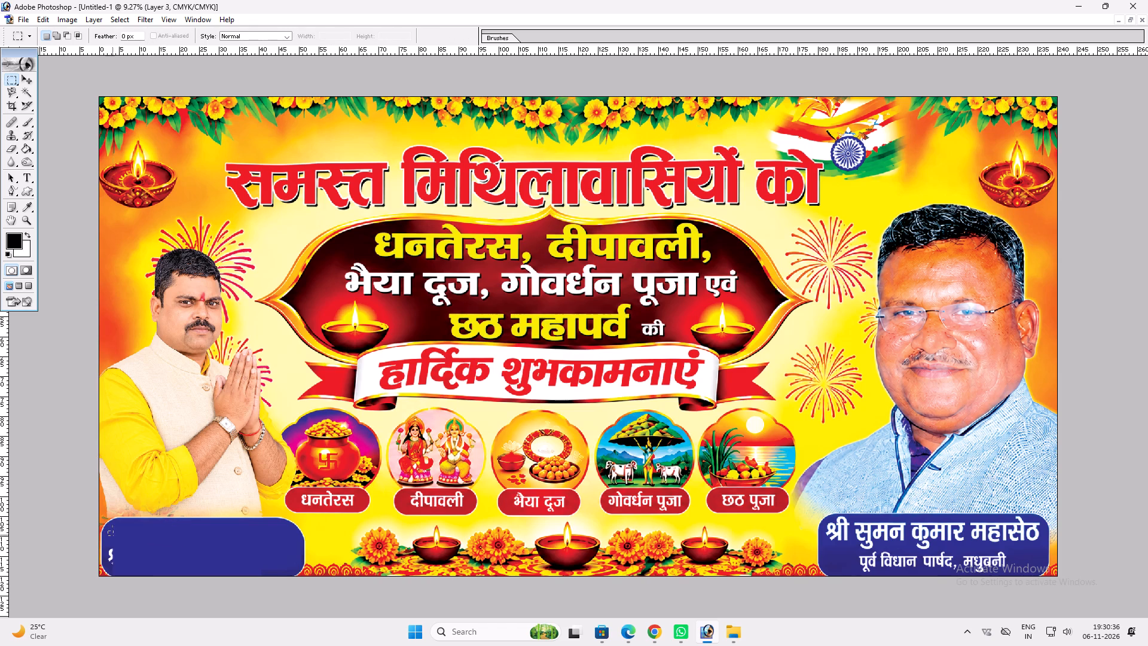
{"action": "left_click_drag", "start_coordinate": [113, 535], "coordinate": [116, 537]}
{"action": "key", "text": "ctrl+t"}
{"action": "left_click_drag", "start_coordinate": [113, 539], "coordinate": [112, 568]}
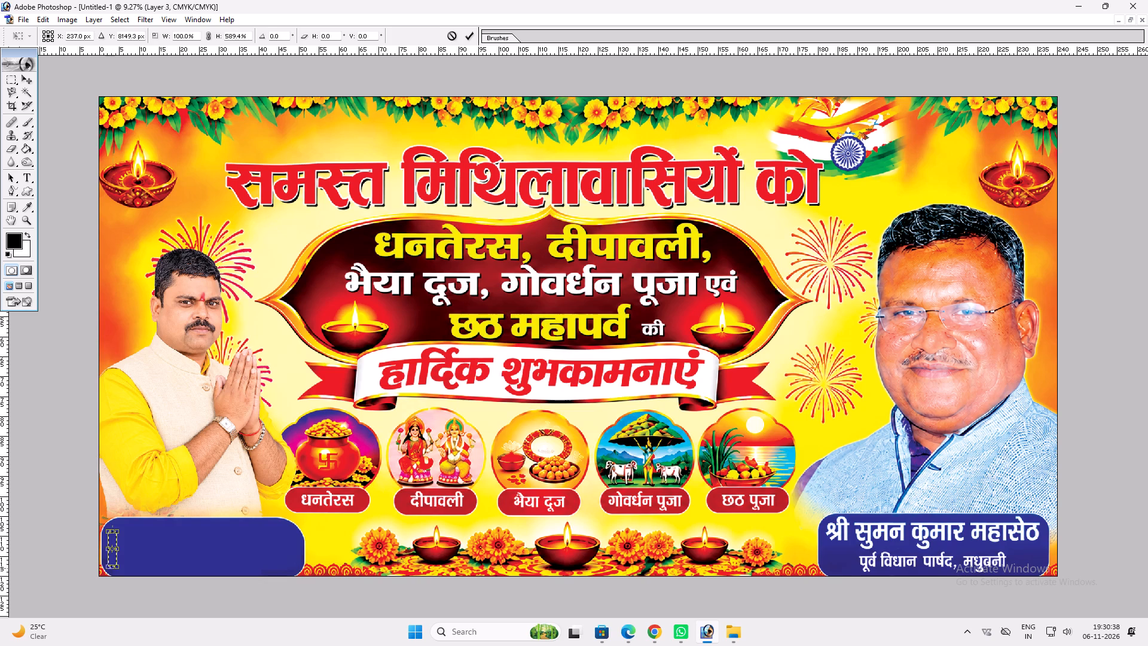
{"action": "key", "text": "Return"}
{"action": "key", "text": "ctrl+d"}
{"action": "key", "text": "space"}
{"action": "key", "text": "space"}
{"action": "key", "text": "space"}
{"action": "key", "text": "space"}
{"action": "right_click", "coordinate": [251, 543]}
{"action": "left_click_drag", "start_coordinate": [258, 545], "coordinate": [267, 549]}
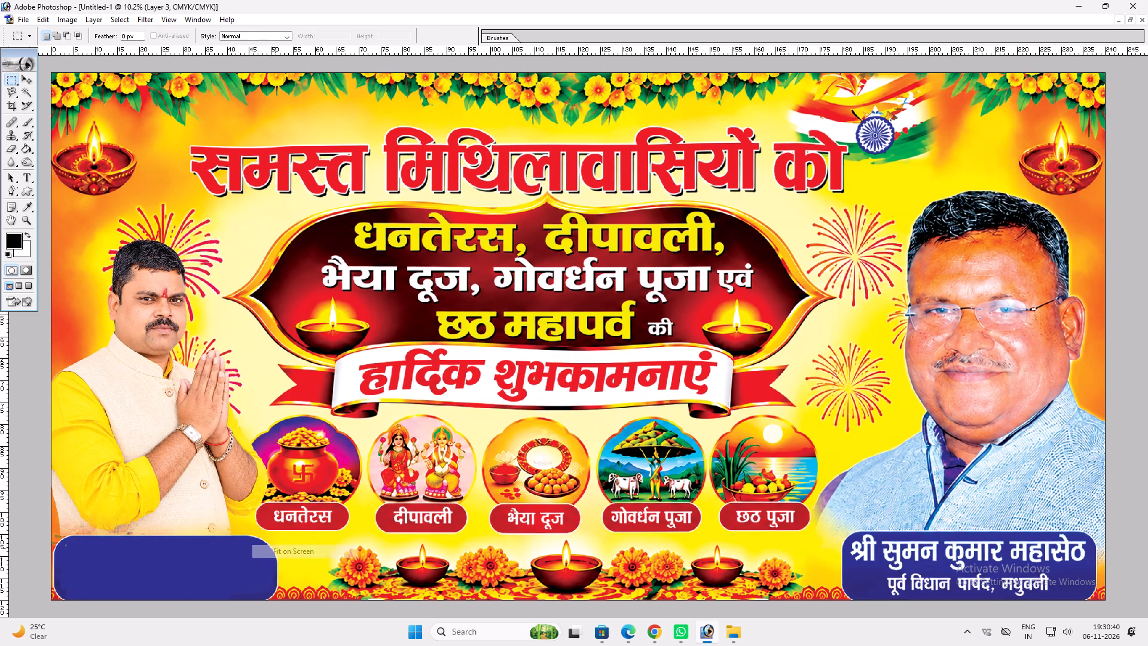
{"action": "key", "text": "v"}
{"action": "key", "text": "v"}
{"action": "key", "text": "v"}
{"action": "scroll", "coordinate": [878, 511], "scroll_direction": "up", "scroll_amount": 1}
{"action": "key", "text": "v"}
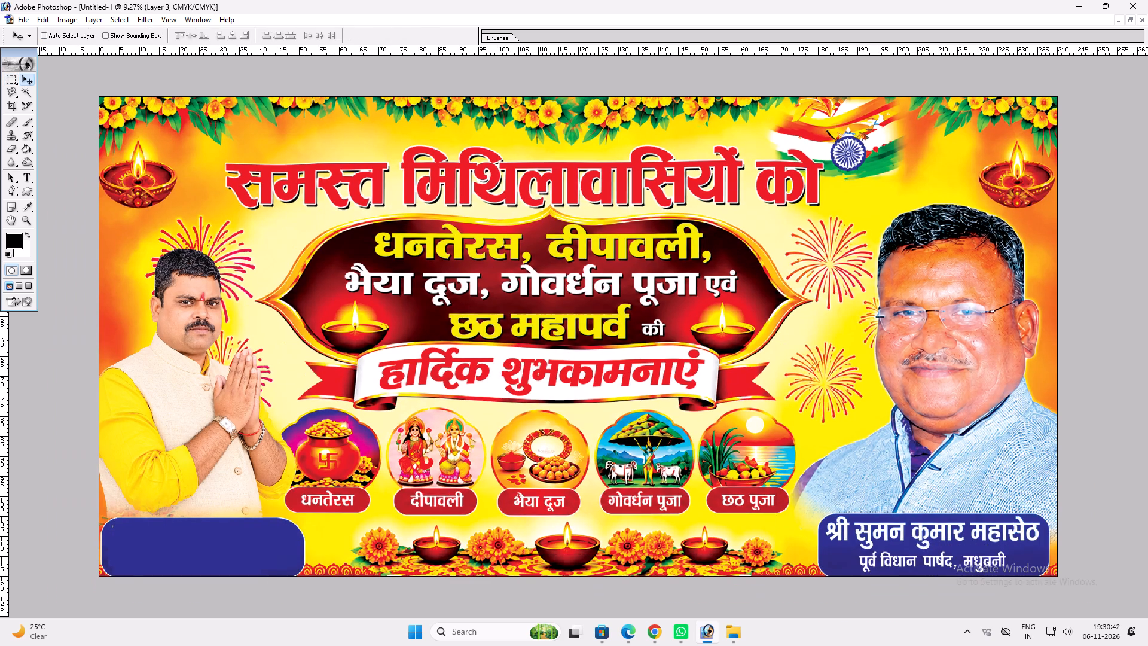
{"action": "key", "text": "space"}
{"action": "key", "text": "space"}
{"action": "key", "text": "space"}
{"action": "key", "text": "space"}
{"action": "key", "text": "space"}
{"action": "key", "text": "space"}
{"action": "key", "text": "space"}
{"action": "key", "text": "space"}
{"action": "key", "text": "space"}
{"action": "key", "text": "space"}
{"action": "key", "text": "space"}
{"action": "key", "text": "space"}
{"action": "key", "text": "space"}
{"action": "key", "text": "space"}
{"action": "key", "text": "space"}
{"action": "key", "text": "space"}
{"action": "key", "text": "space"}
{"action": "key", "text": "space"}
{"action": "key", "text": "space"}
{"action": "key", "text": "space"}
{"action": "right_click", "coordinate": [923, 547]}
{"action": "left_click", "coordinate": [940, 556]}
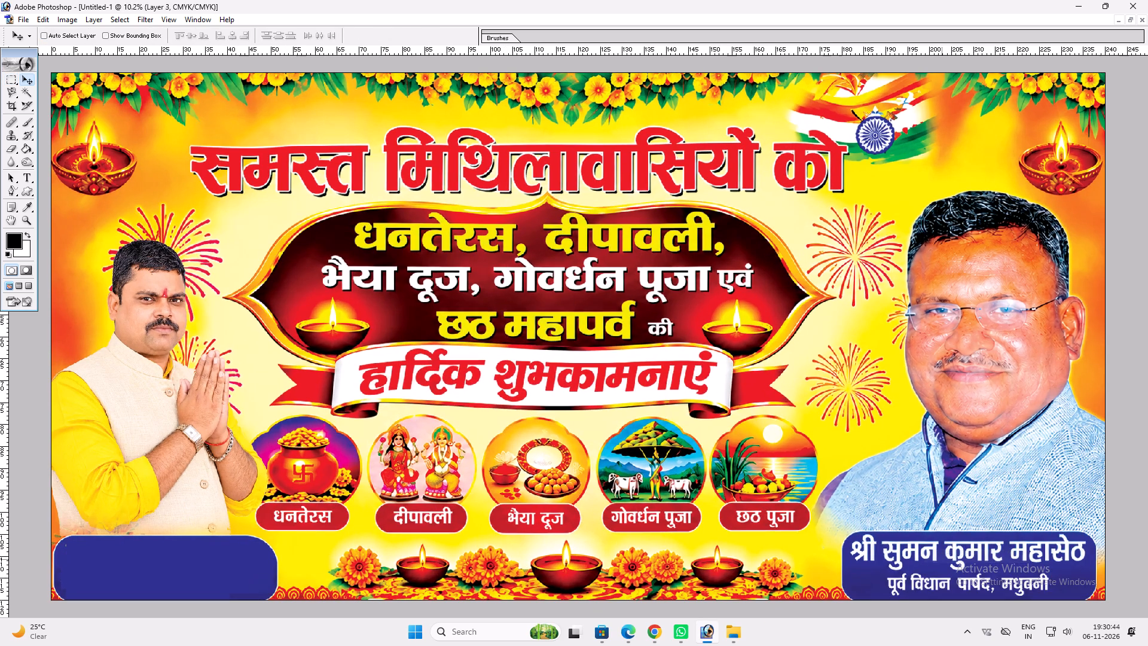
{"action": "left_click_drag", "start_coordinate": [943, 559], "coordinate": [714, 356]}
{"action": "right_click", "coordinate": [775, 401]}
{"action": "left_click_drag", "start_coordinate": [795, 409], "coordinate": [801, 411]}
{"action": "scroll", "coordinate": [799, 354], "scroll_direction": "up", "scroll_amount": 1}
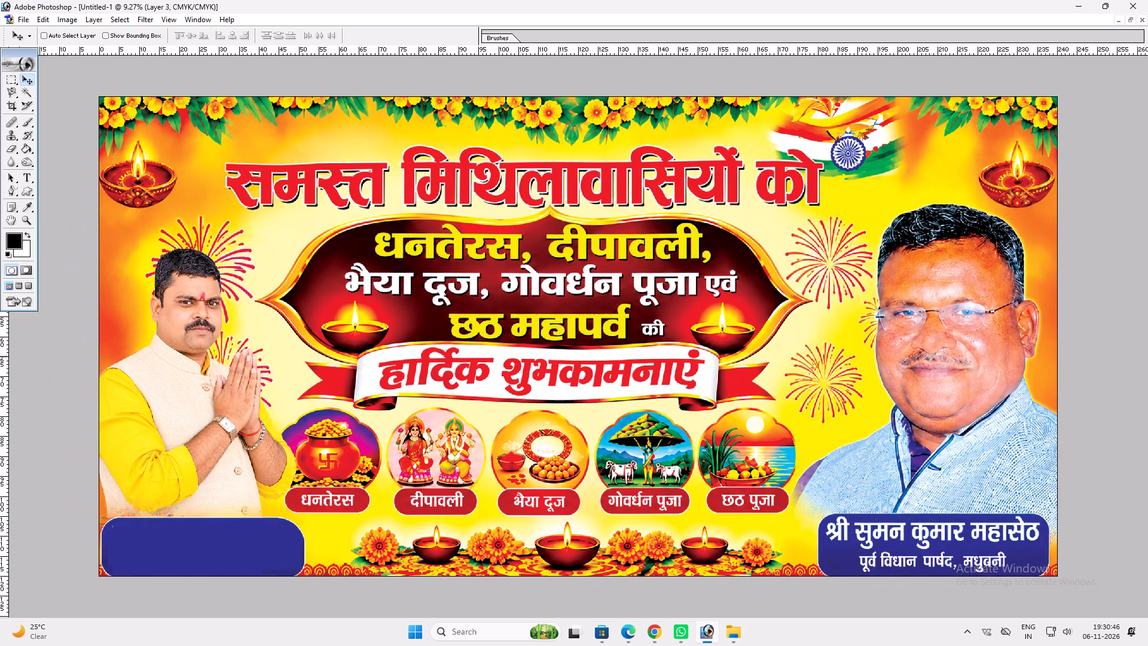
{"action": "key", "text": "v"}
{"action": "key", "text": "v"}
Capture a screenshot of the banner with the blanked left nameplate.
{"action": "key", "text": "Print"}
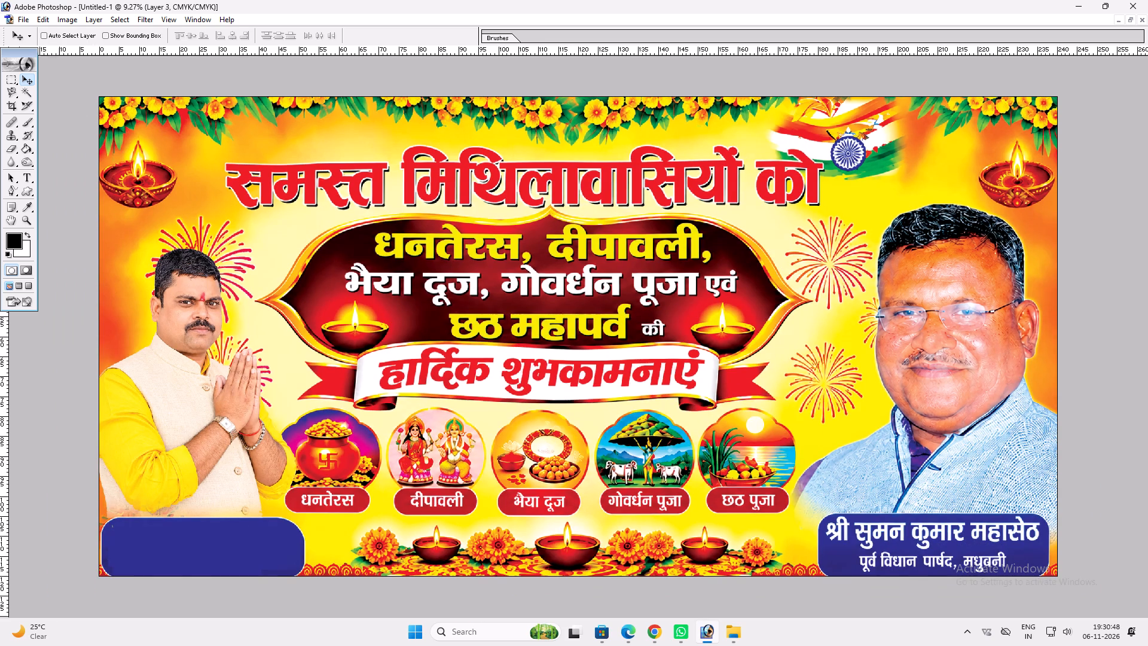
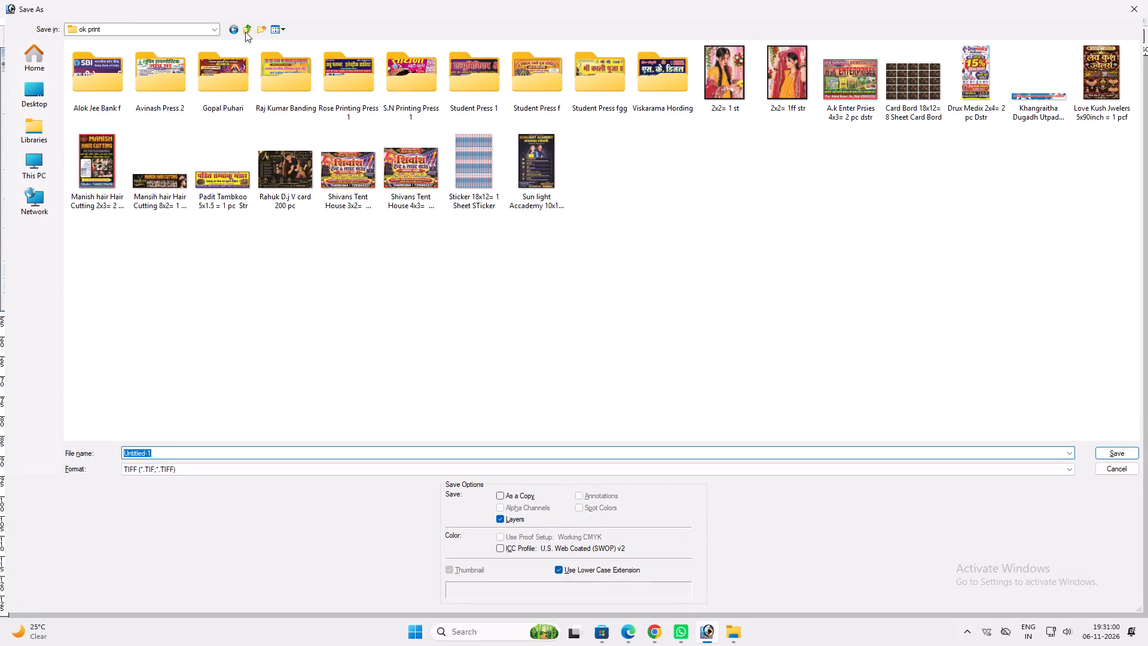
Set the save location to the 06.11.2026 folder, one level above ok print.
{"action": "left_click", "coordinate": [245, 30]}
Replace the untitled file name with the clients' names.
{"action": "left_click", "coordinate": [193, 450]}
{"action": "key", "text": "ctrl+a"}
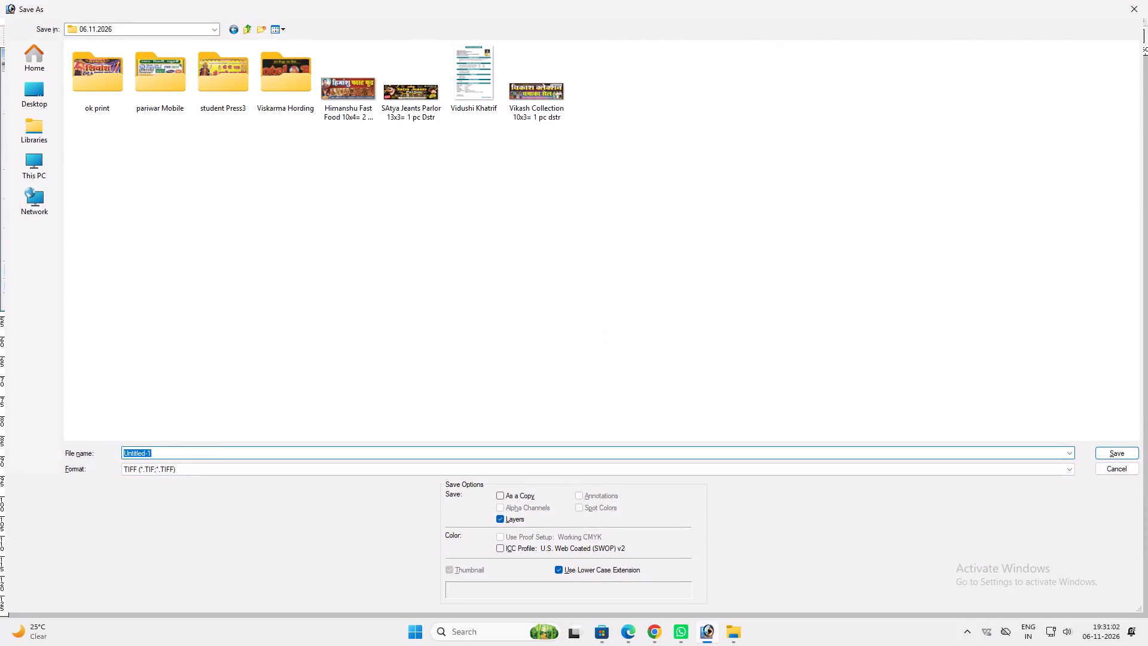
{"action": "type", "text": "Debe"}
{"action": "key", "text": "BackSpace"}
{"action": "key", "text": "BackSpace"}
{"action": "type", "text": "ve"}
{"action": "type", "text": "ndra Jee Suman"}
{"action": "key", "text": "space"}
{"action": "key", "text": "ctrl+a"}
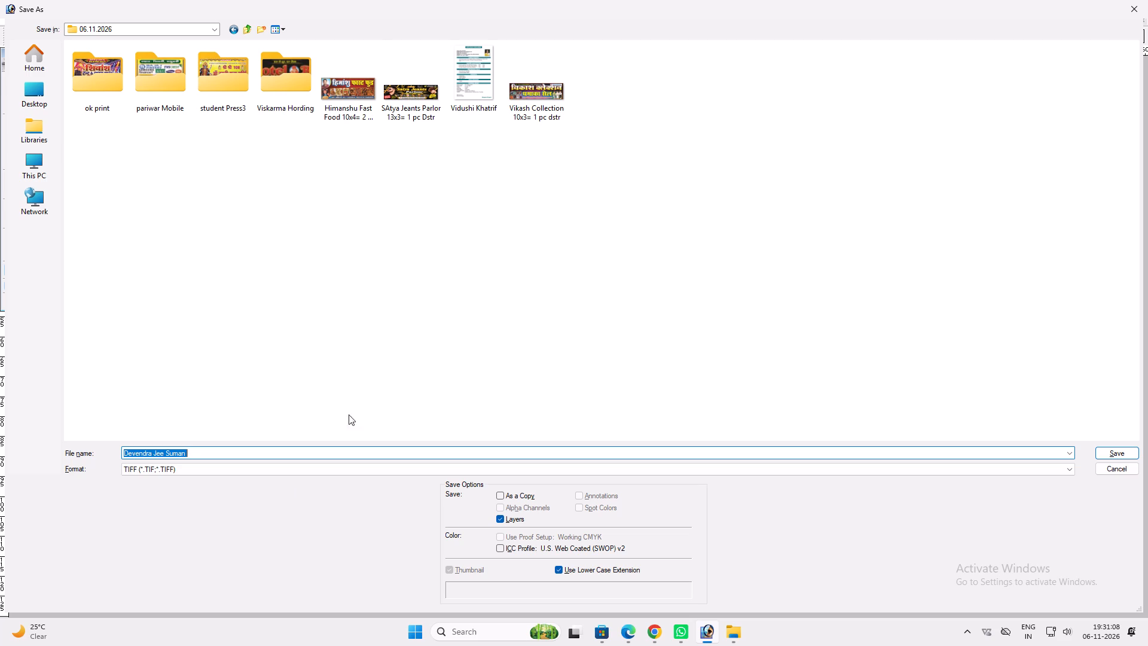
Create a folder named after the clients inside the 06.11.2026 folder and open it as the save location.
{"action": "left_click", "coordinate": [256, 27]}
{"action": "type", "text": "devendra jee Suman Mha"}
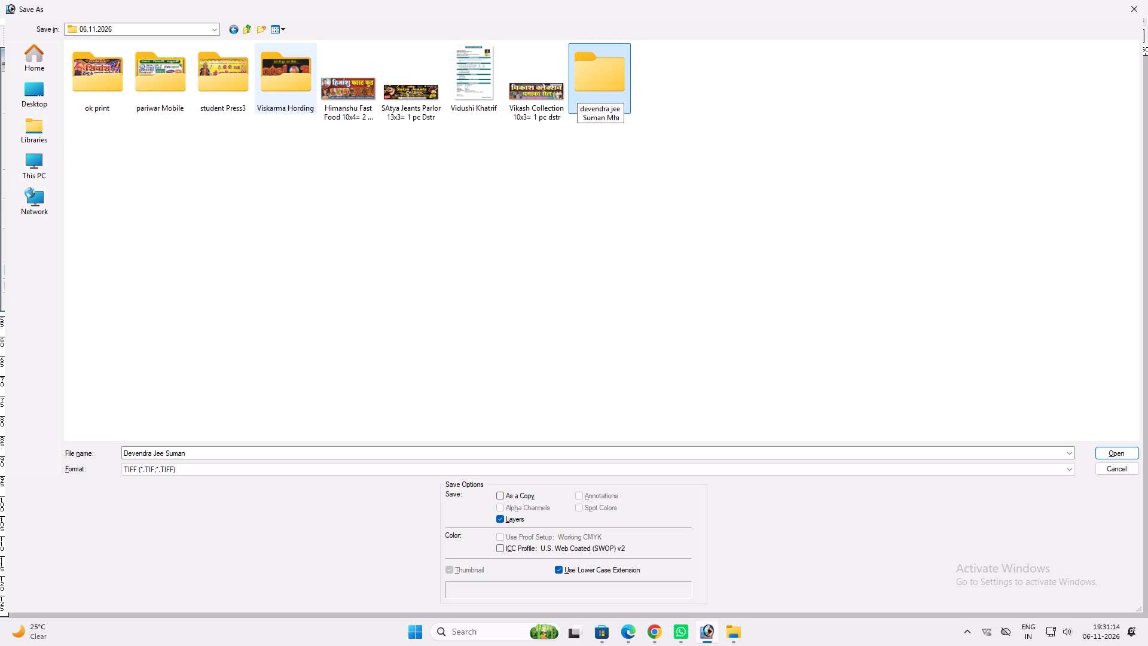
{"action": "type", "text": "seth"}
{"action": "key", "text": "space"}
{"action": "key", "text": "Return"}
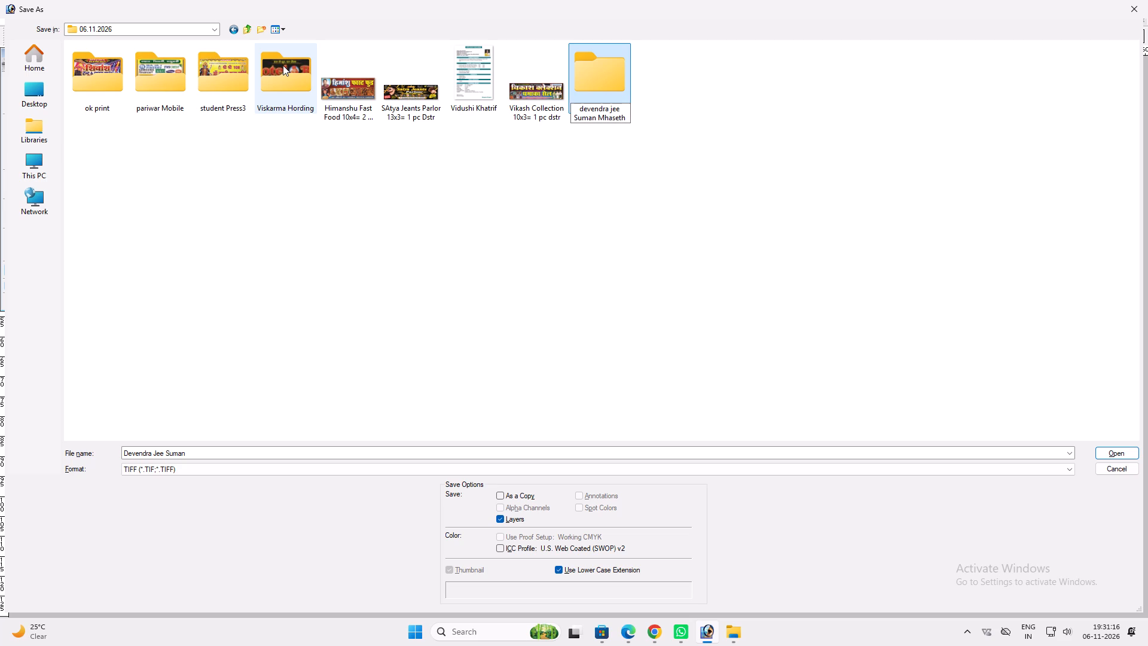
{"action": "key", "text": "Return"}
Save the banner as a layered TIFF named with the right-hand client's name followed by 20x10 = 1 pc old.
{"action": "left_click", "coordinate": [230, 452]}
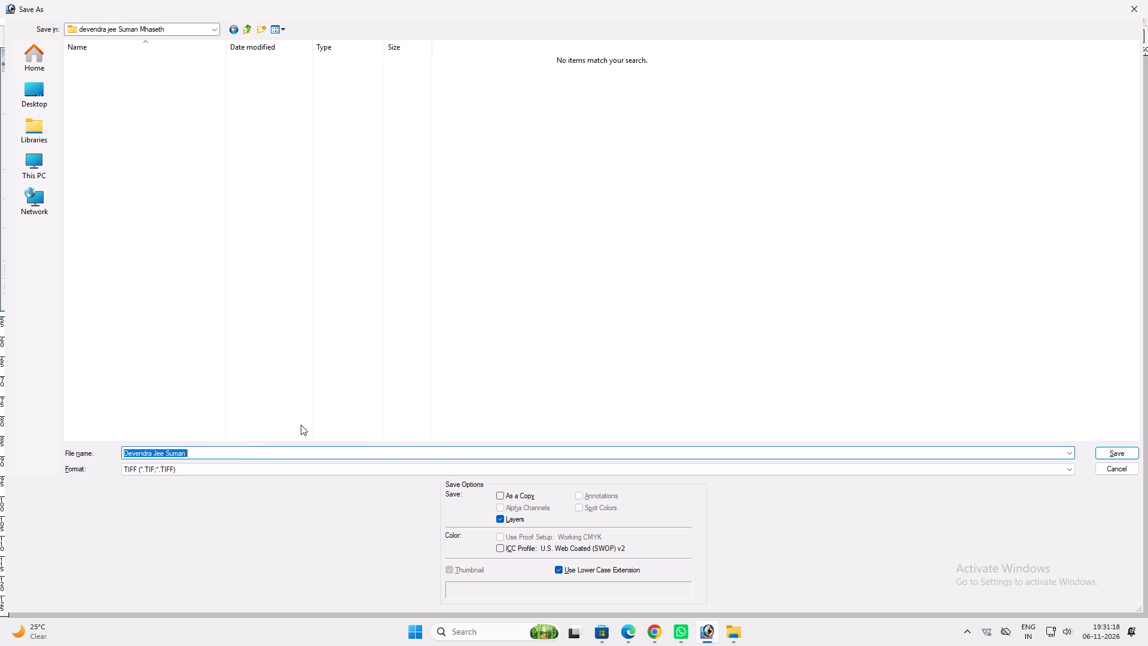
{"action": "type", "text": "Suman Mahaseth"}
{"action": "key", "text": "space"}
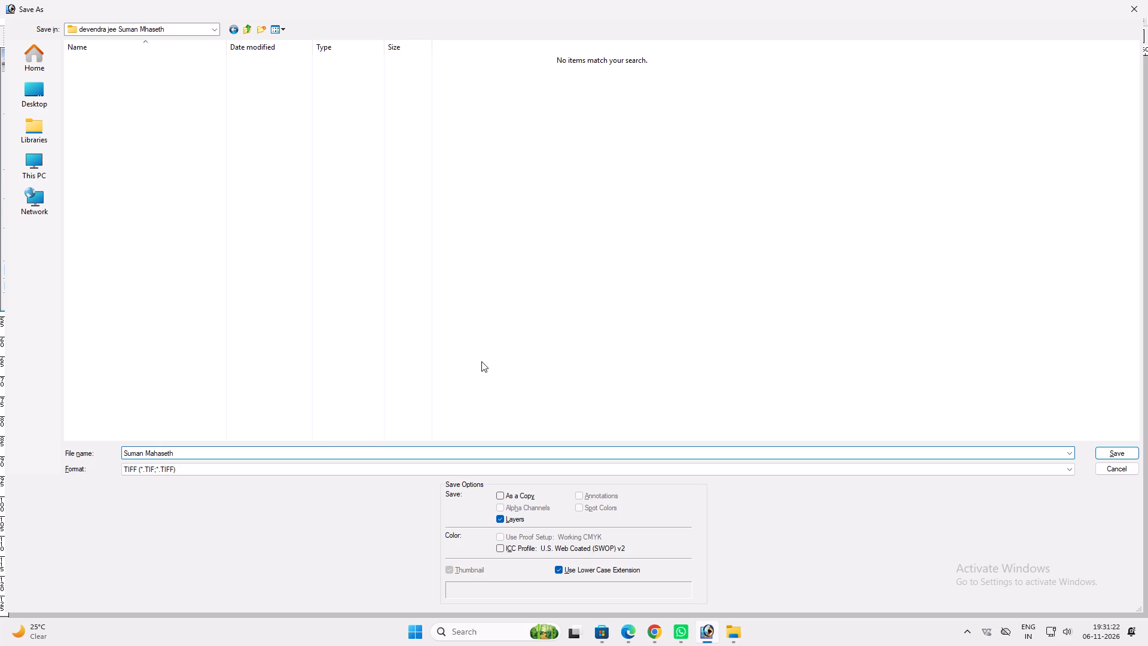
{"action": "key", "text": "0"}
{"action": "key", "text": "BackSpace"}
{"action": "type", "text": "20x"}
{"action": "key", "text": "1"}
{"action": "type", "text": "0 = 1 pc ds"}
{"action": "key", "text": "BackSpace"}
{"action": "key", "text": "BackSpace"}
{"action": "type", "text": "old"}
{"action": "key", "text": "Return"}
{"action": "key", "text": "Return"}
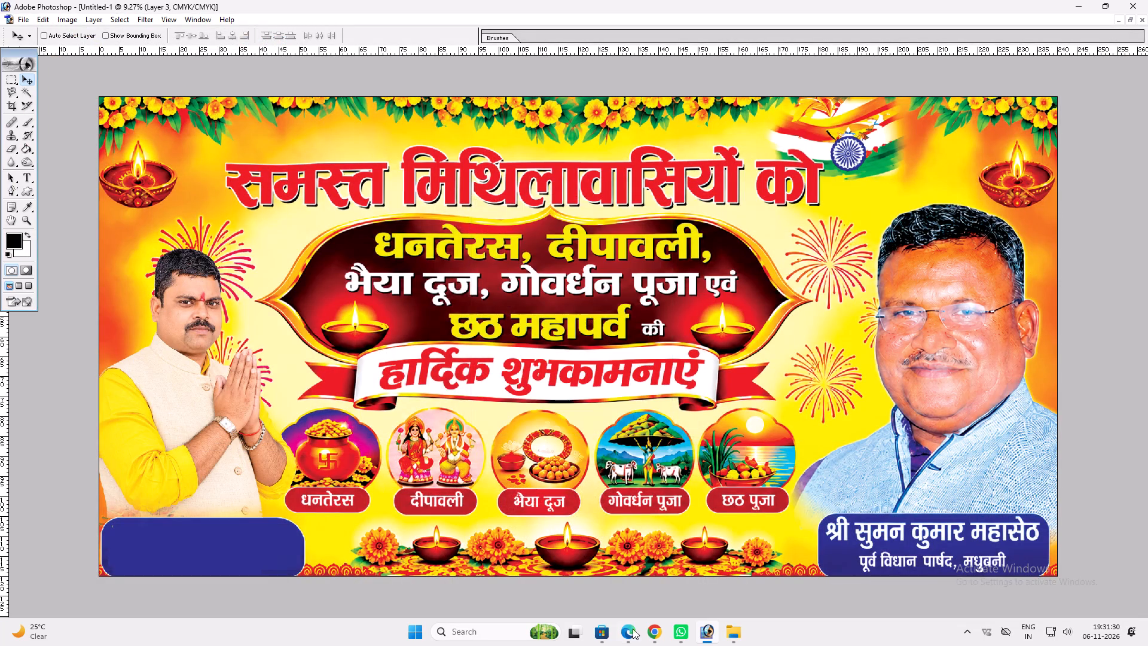